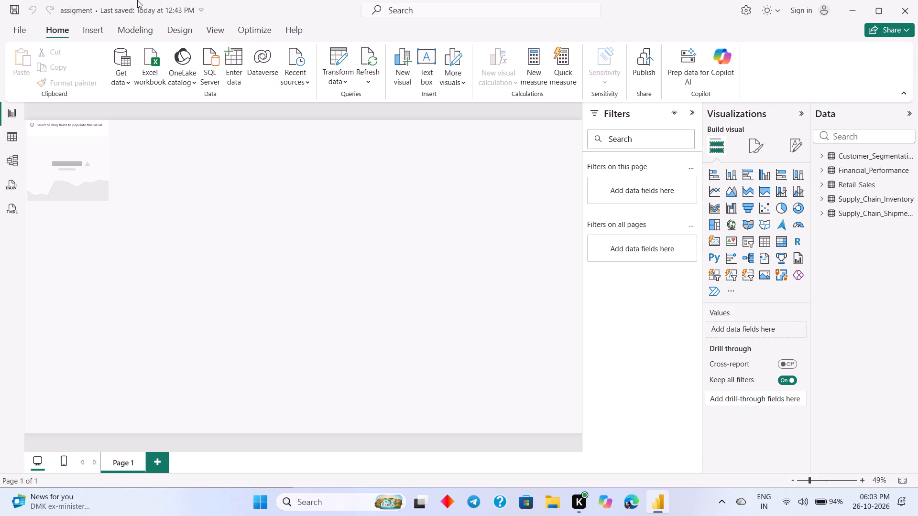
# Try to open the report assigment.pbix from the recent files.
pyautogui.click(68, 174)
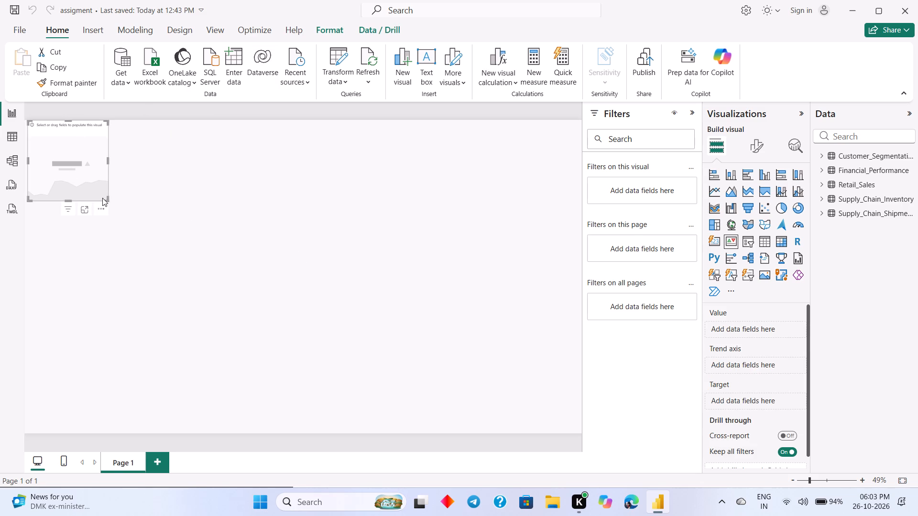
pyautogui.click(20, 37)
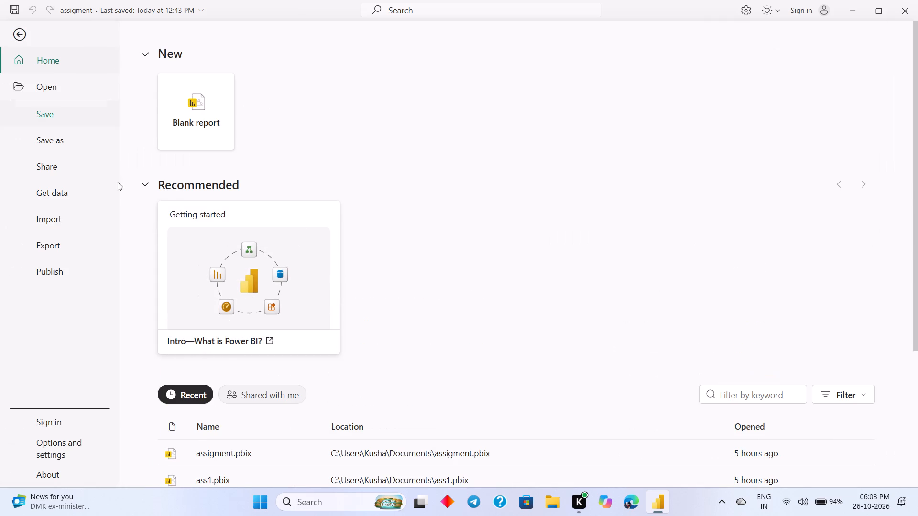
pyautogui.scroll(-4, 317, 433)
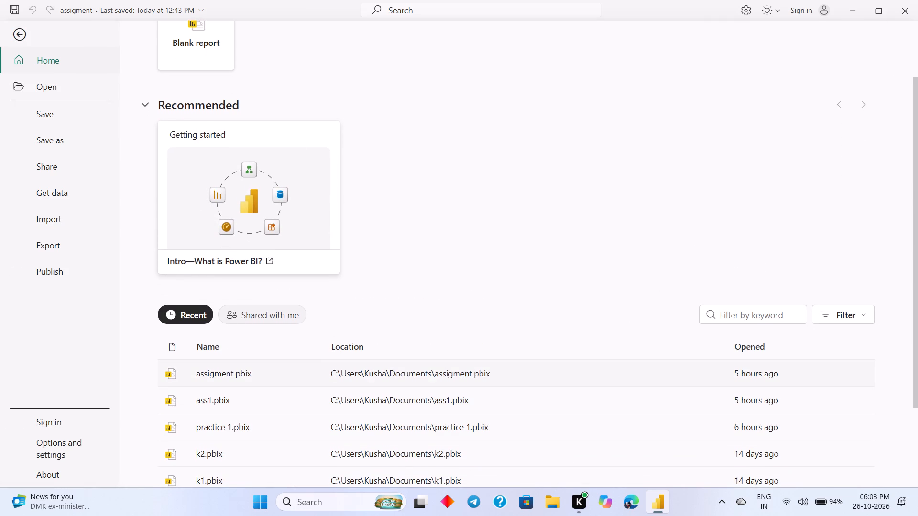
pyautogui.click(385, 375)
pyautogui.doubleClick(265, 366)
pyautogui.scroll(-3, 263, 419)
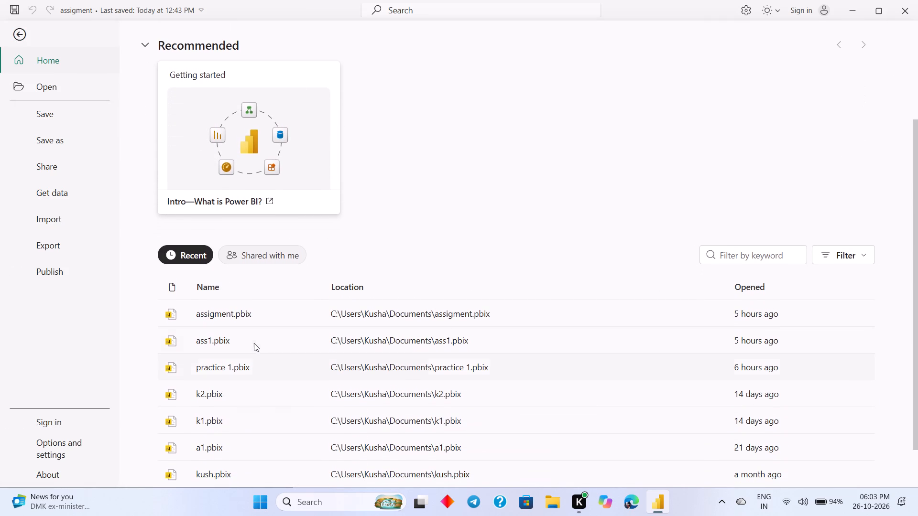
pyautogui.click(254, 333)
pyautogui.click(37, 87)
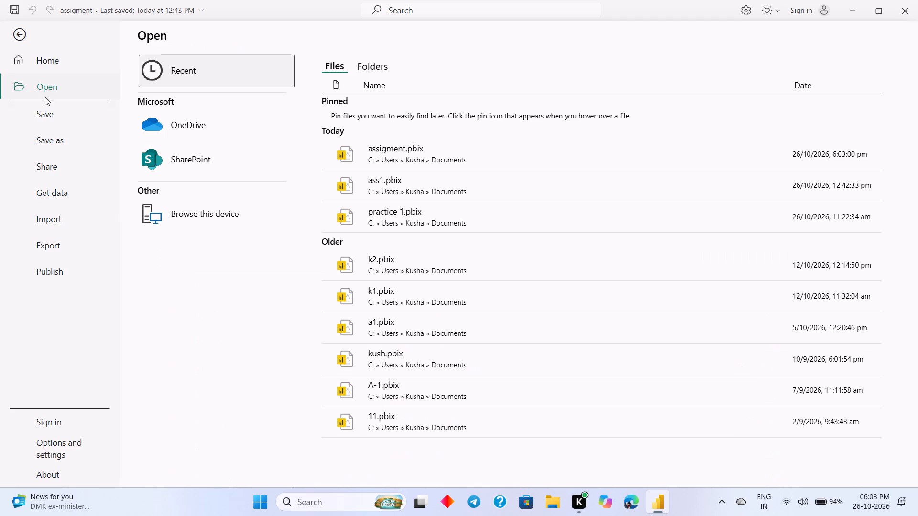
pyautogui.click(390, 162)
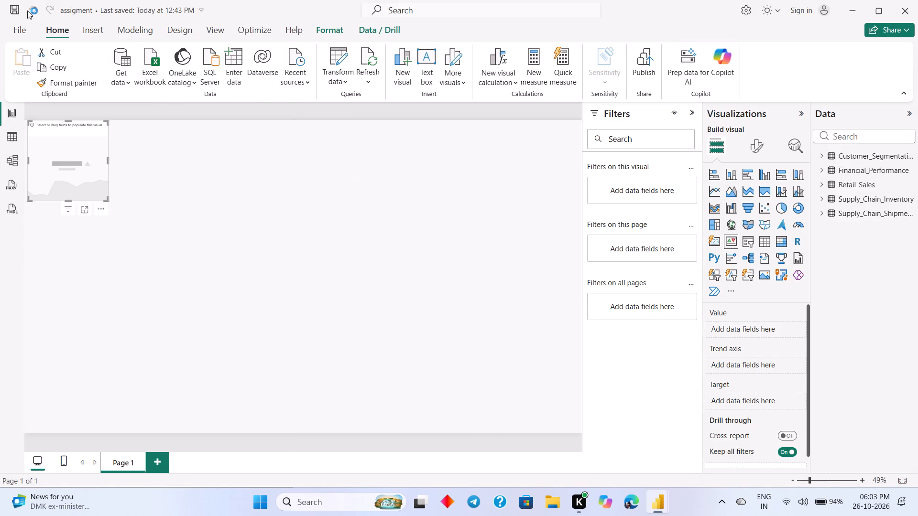
# Save the current assigment report.
pyautogui.click(27, 30)
pyautogui.click(75, 108)
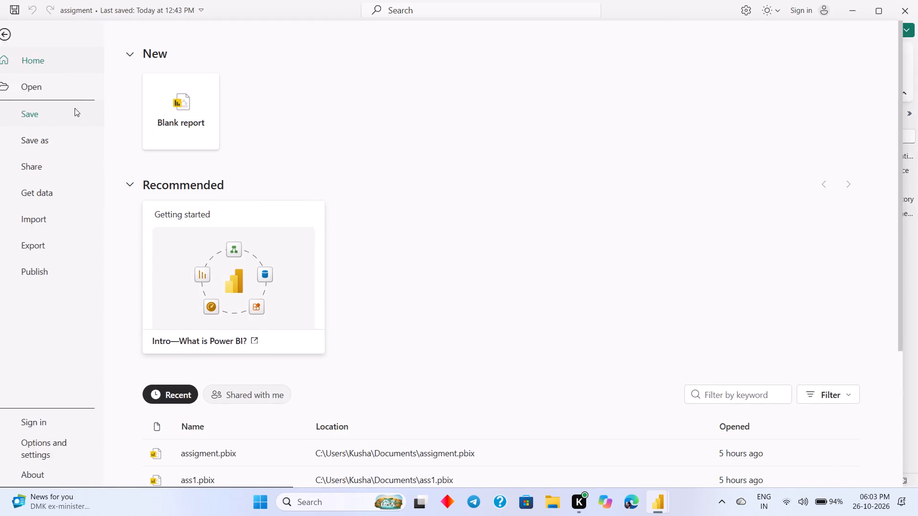
# Open the report ass1.pbix from the recent files.
pyautogui.click(18, 24)
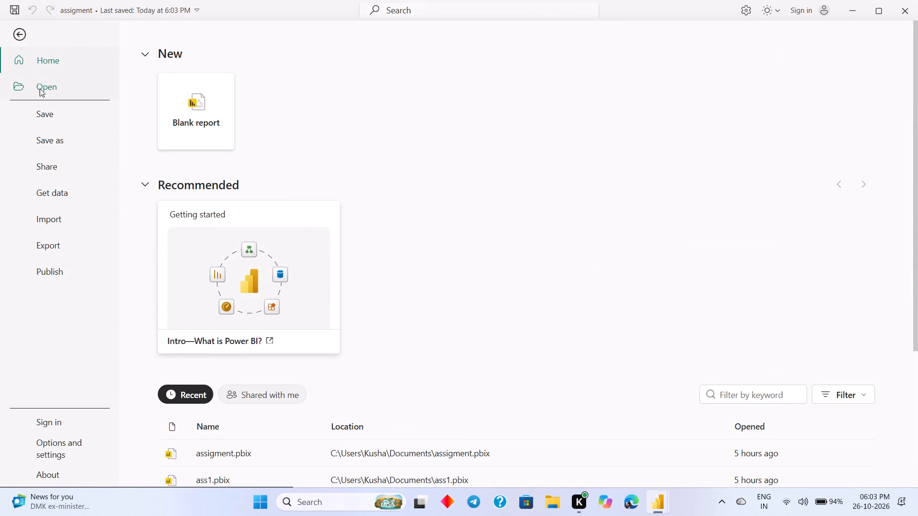
pyautogui.click(41, 91)
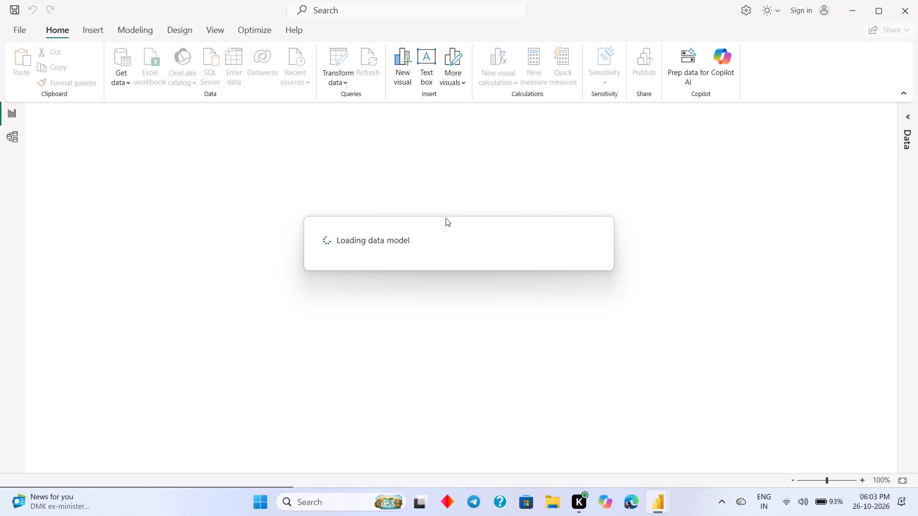
pyautogui.click(11, 32)
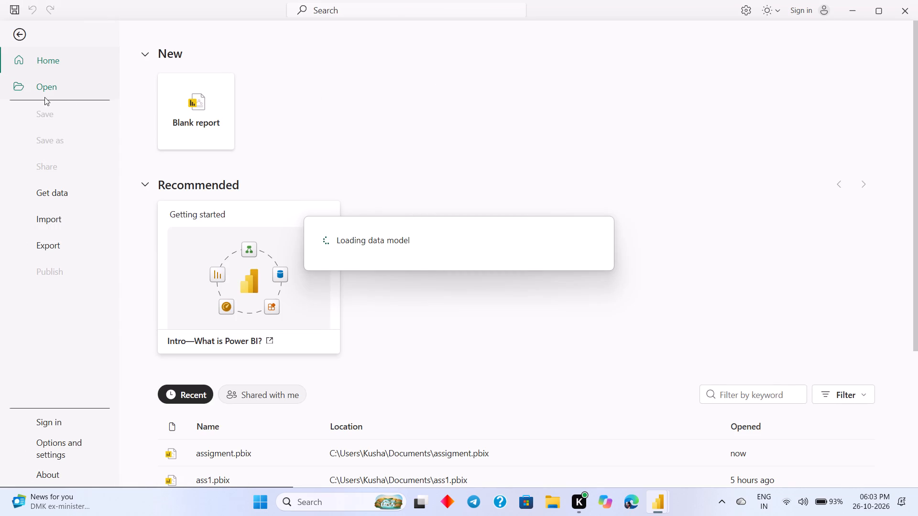
pyautogui.scroll(-7, 573, 331)
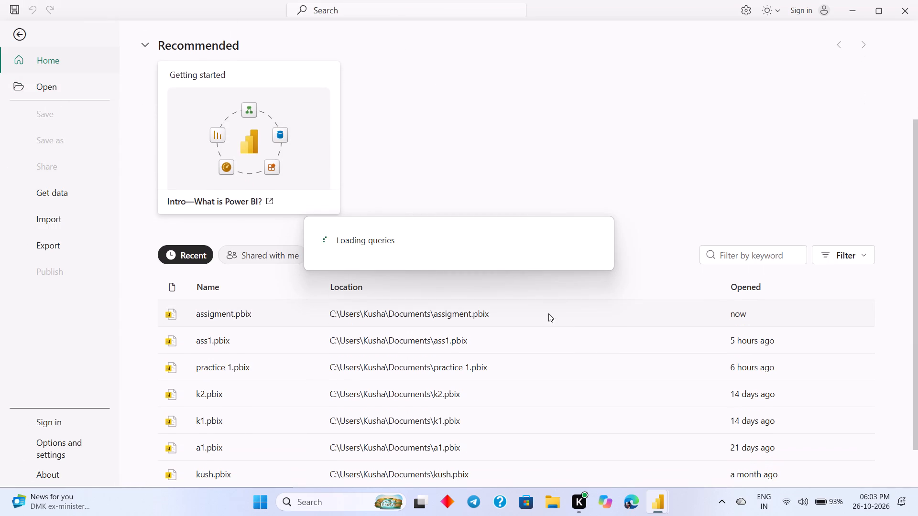
pyautogui.click(547, 336)
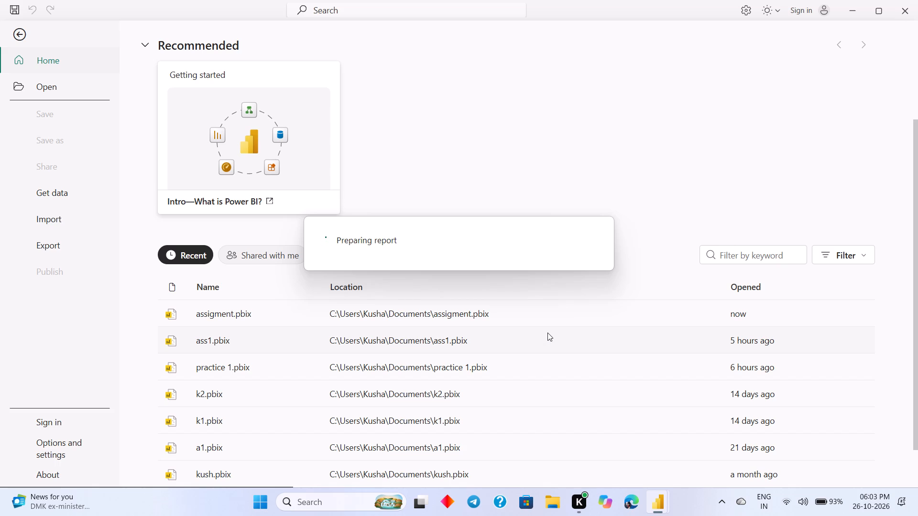
pyautogui.click(547, 333)
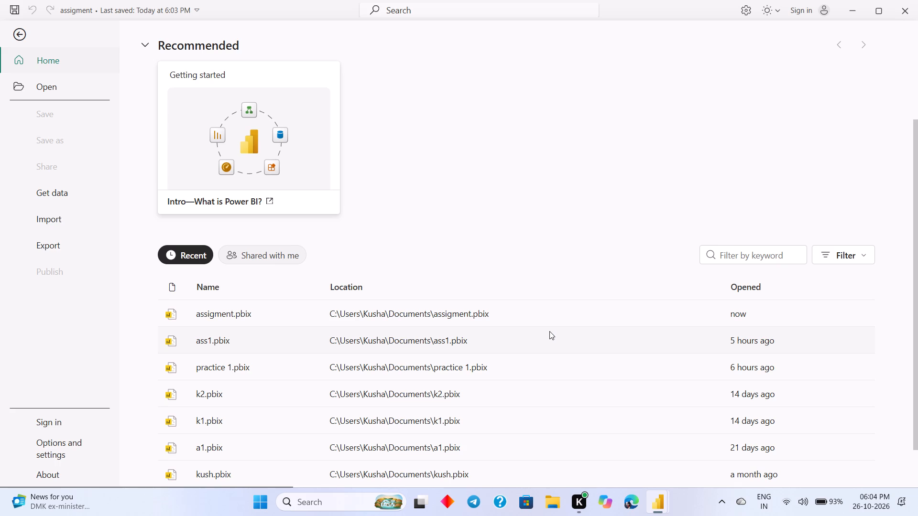
pyautogui.click(757, 348)
pyautogui.click(253, 329)
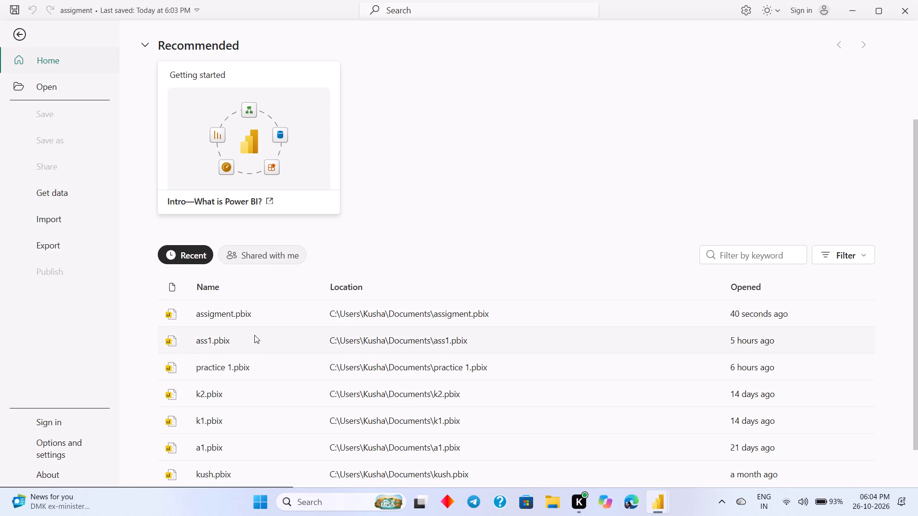
pyautogui.tripleClick(254, 334)
pyautogui.click(254, 333)
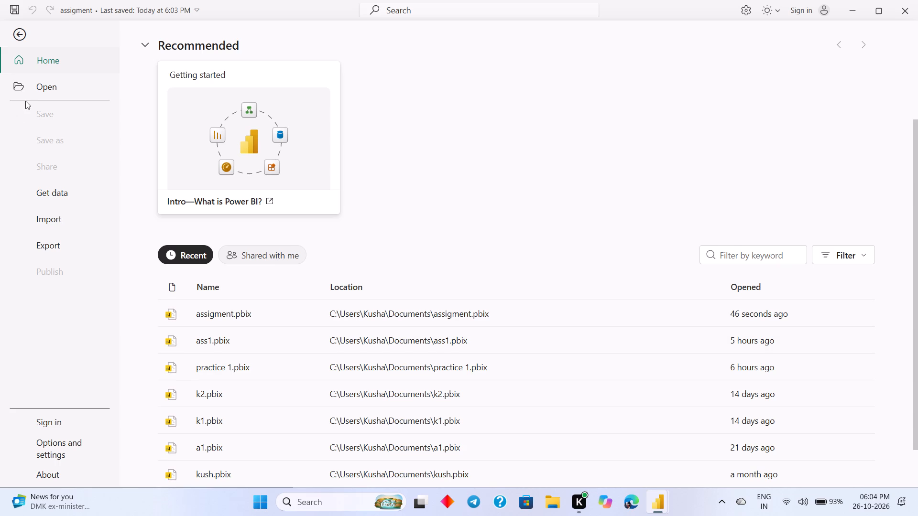
pyautogui.click(26, 101)
pyautogui.click(40, 92)
pyautogui.click(448, 192)
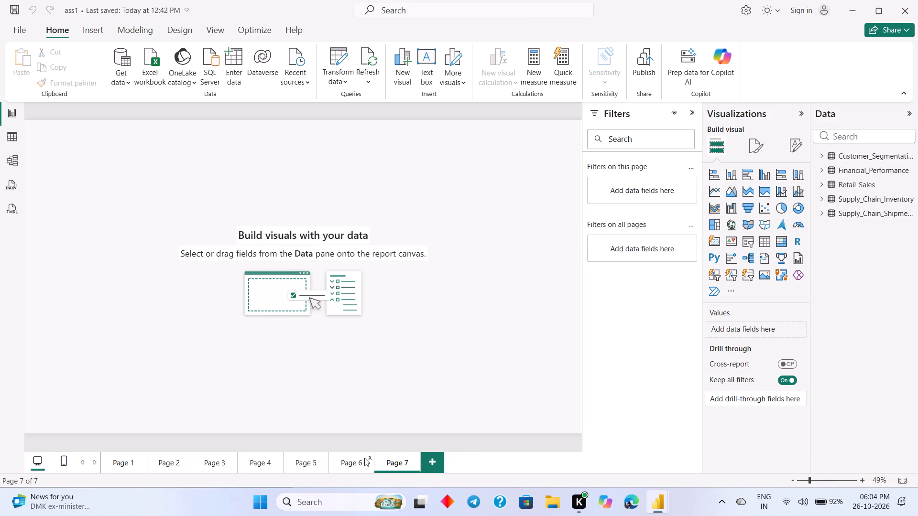
# Examine the Total Sales map by Region and Profit_INR on Page 6 at different zoom levels.
pyautogui.click(363, 459)
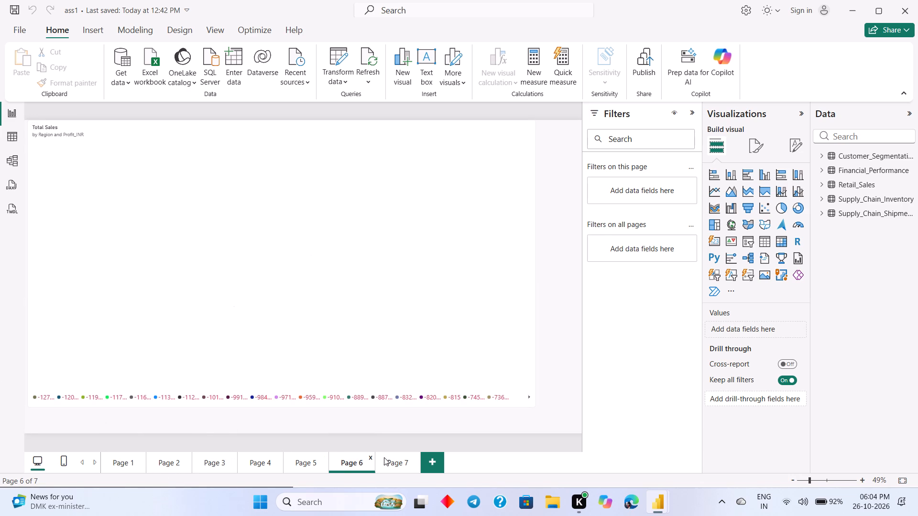
pyautogui.scroll(2, 312, 300)
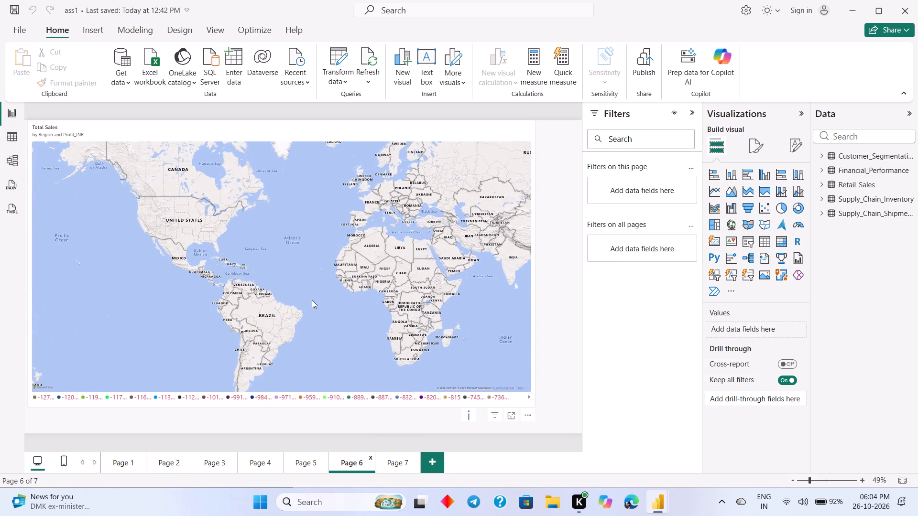
pyautogui.scroll(3, 312, 300)
pyautogui.moveTo(403, 218); pyautogui.dragTo(124, 393)
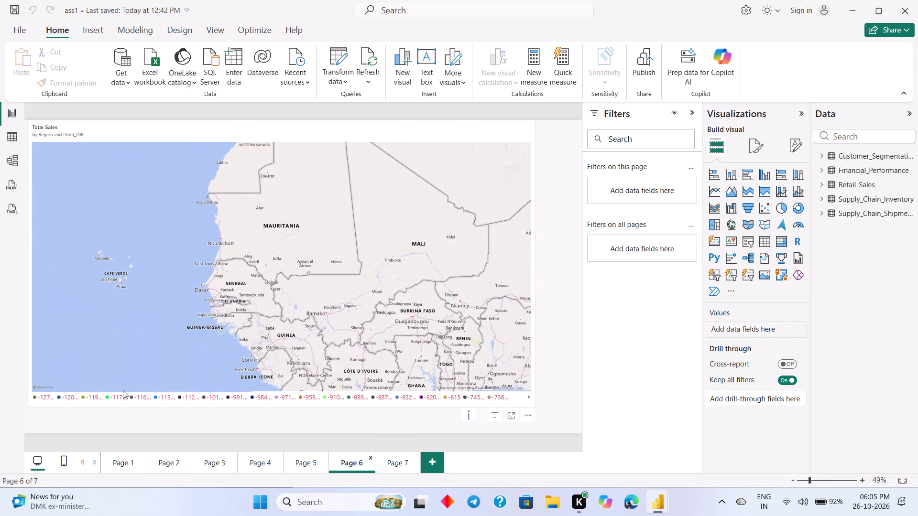
pyautogui.scroll(6, 297, 322)
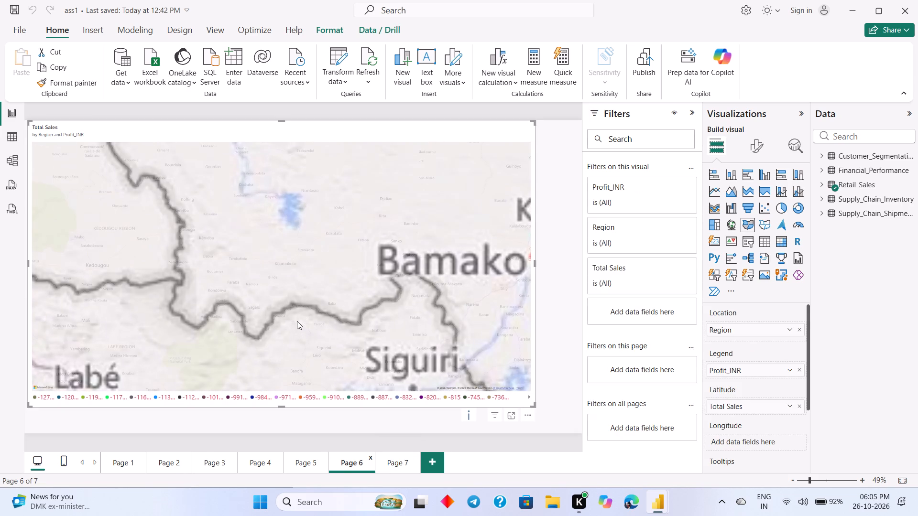
pyautogui.moveTo(410, 307); pyautogui.dragTo(343, 270)
pyautogui.scroll(-7, 343, 274)
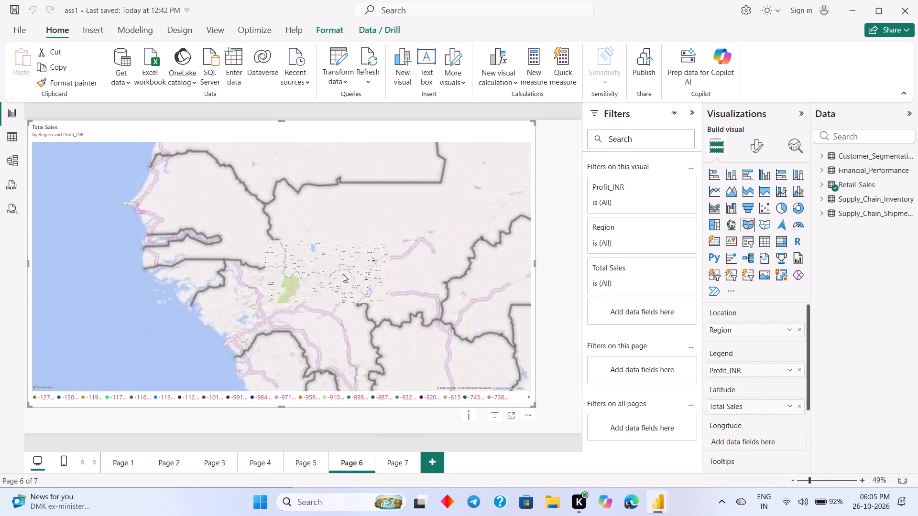
pyautogui.scroll(-1, 343, 274)
pyautogui.scroll(5, 344, 319)
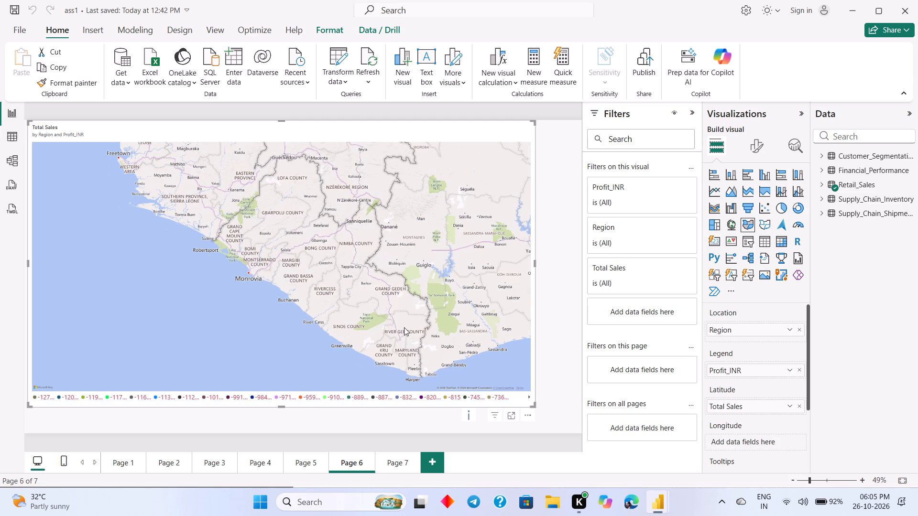
pyautogui.scroll(5, 382, 283)
pyautogui.scroll(-4, 375, 279)
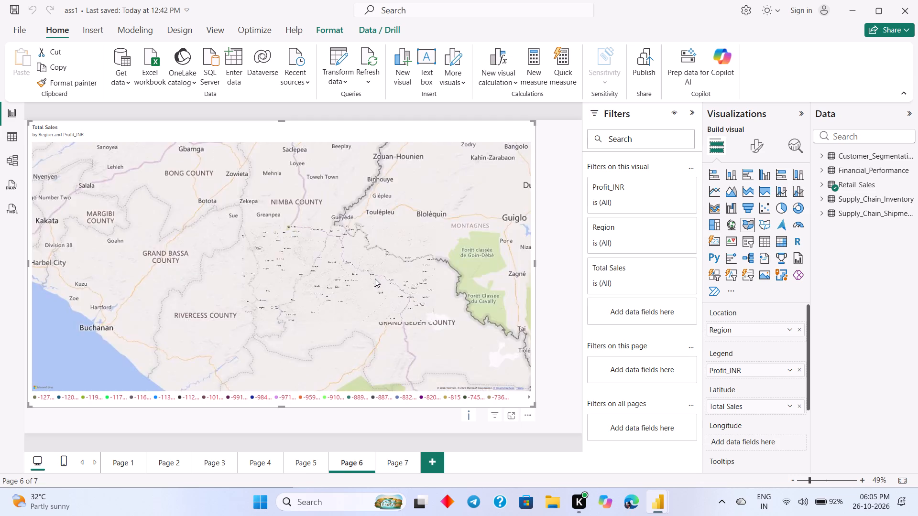
pyautogui.scroll(3, 375, 279)
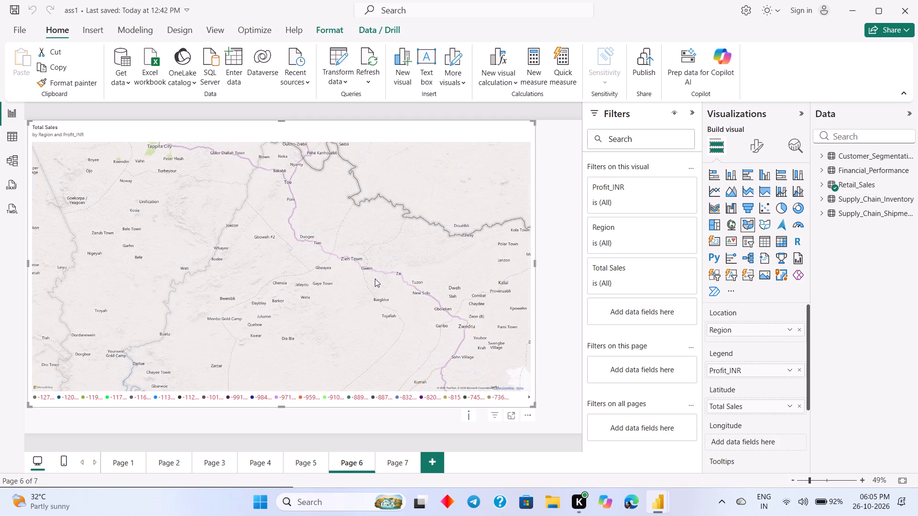
pyautogui.scroll(3, 377, 279)
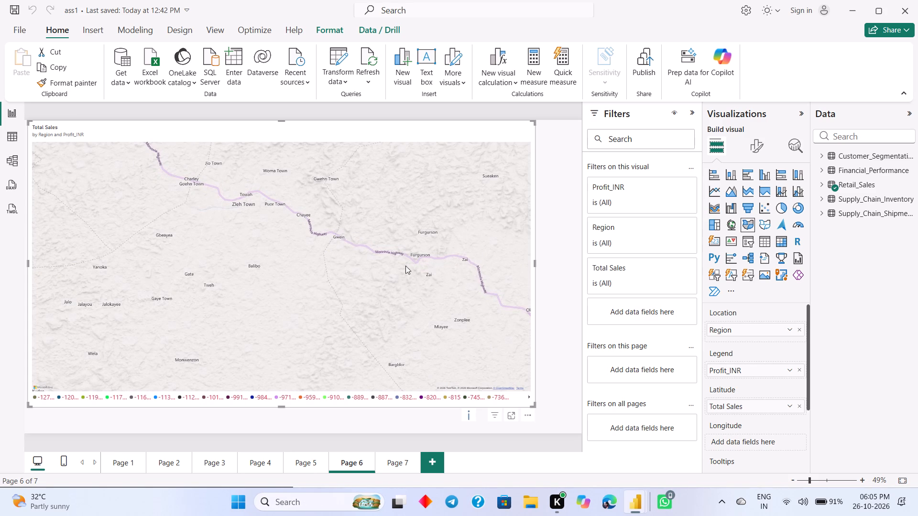
pyautogui.scroll(-7, 414, 233)
pyautogui.scroll(9, 414, 234)
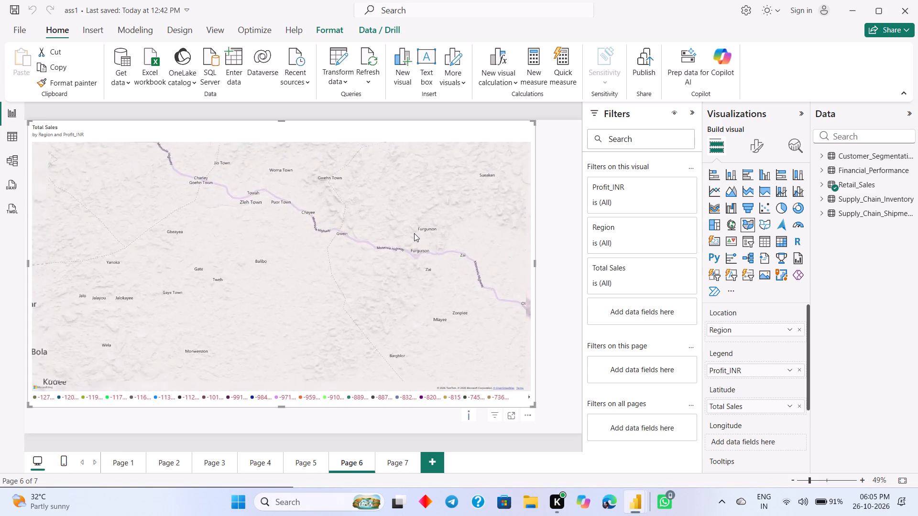
pyautogui.scroll(5, 373, 255)
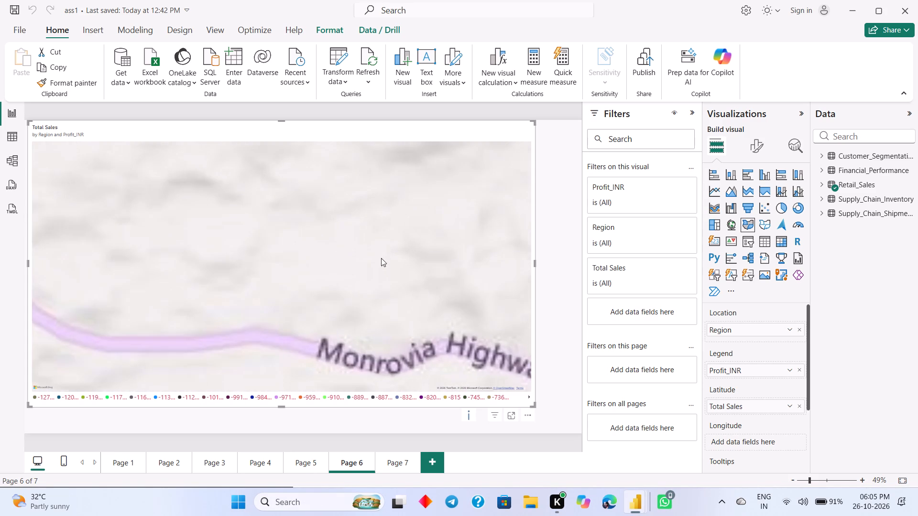
pyautogui.moveTo(419, 304); pyautogui.dragTo(344, 210)
pyautogui.scroll(-2, 343, 219)
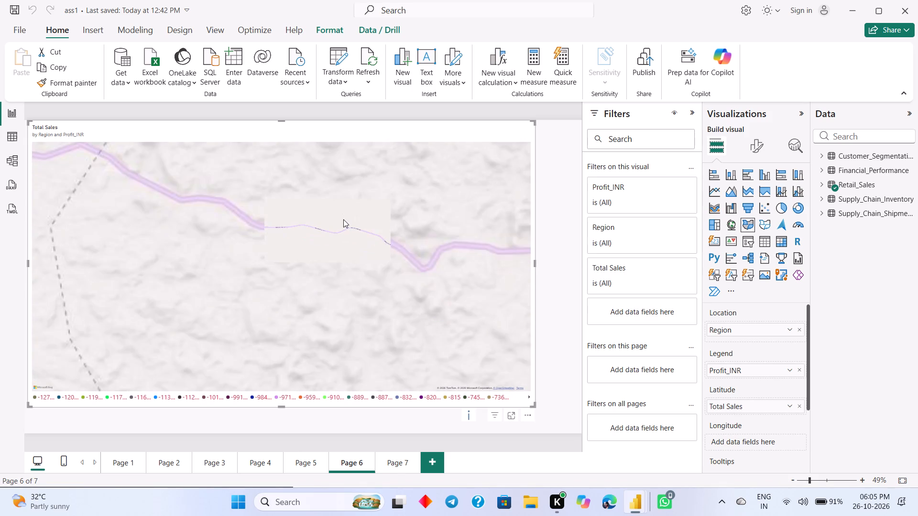
pyautogui.scroll(2, 343, 219)
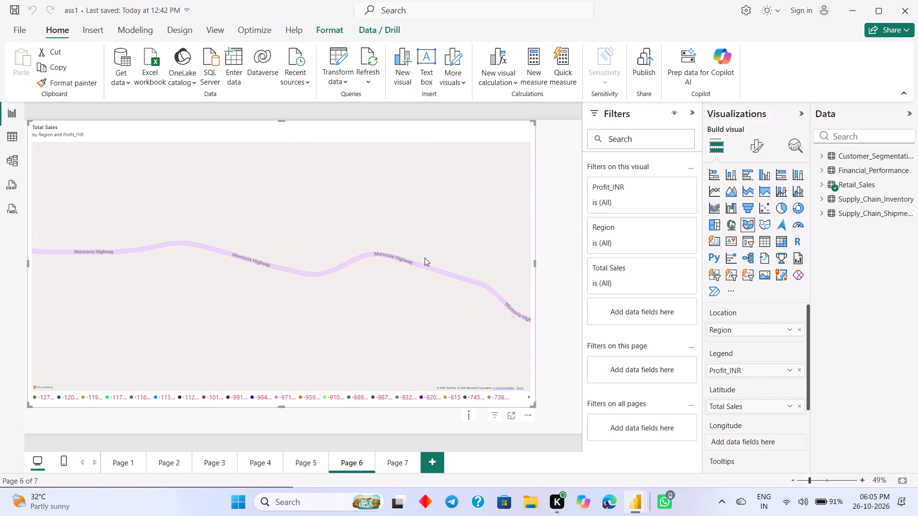
pyautogui.scroll(-2, 424, 258)
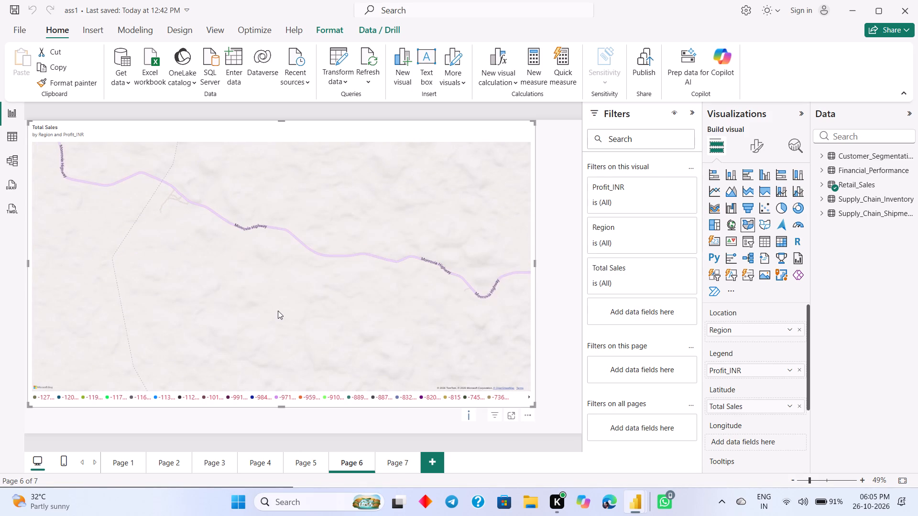
pyautogui.click(240, 348)
pyautogui.scroll(-5, 303, 286)
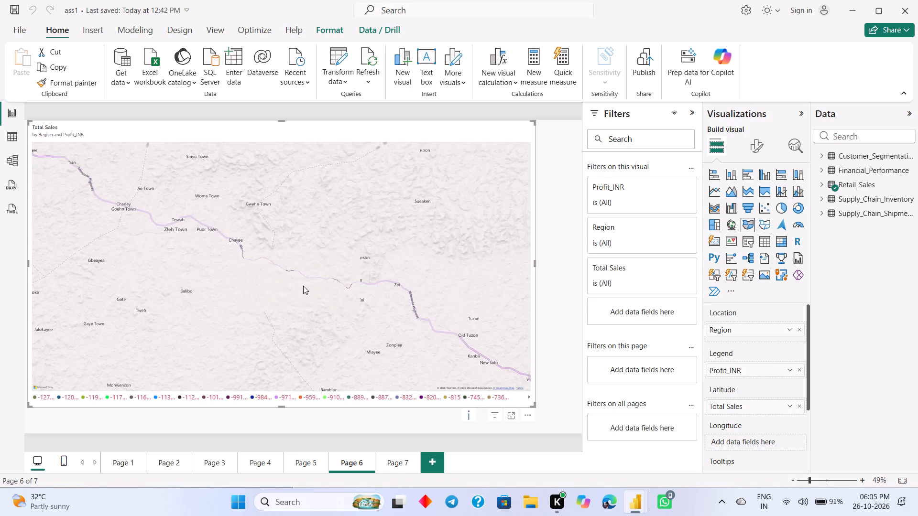
pyautogui.scroll(-9, 303, 286)
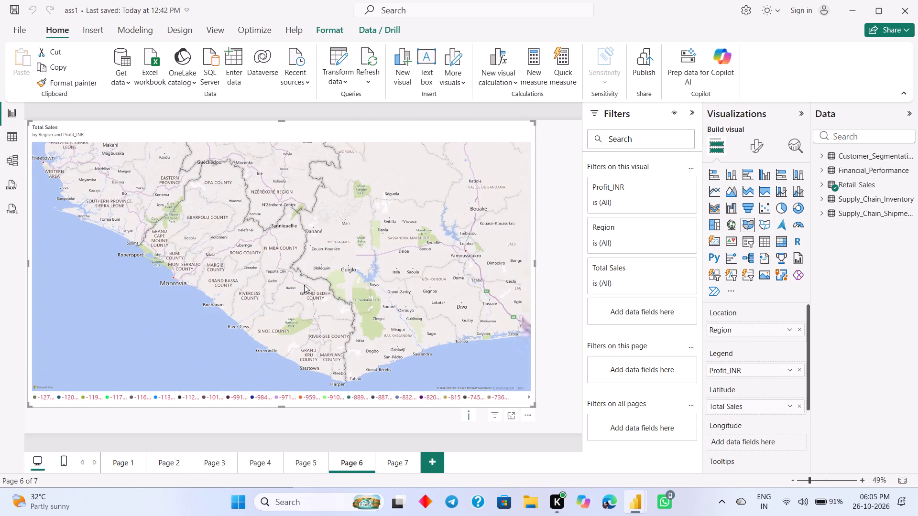
pyautogui.scroll(5, 250, 325)
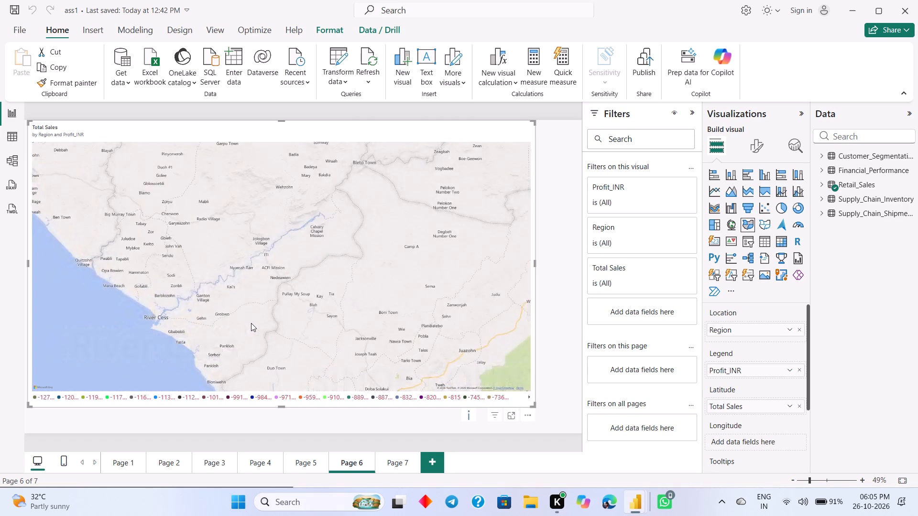
pyautogui.scroll(-2, 251, 323)
pyautogui.scroll(5, 251, 323)
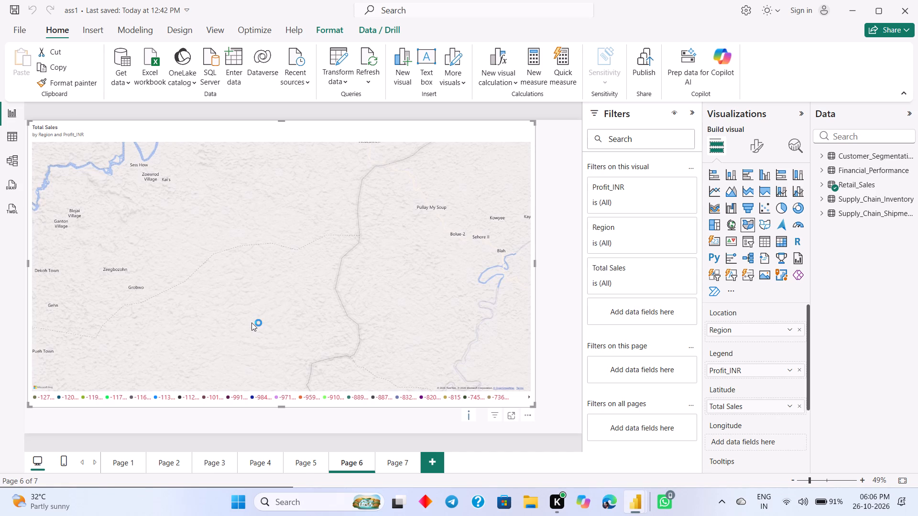
pyautogui.click(391, 461)
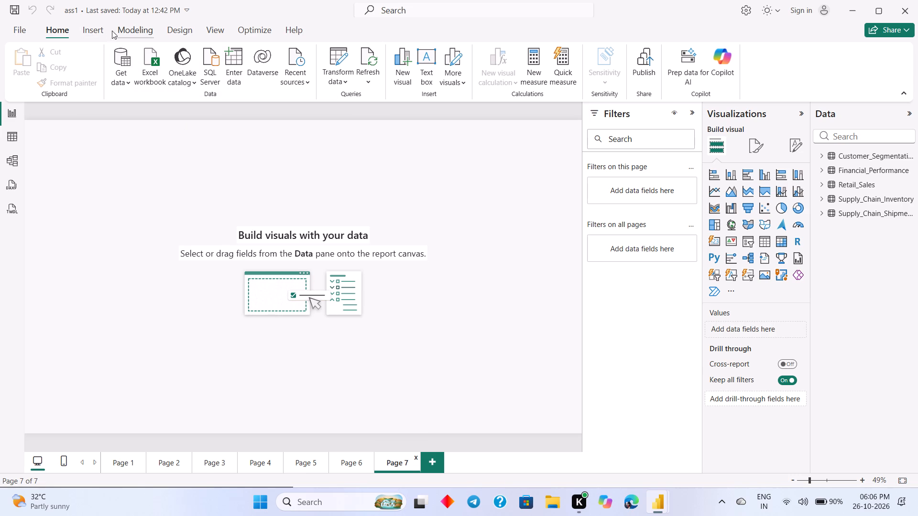
pyautogui.click(100, 24)
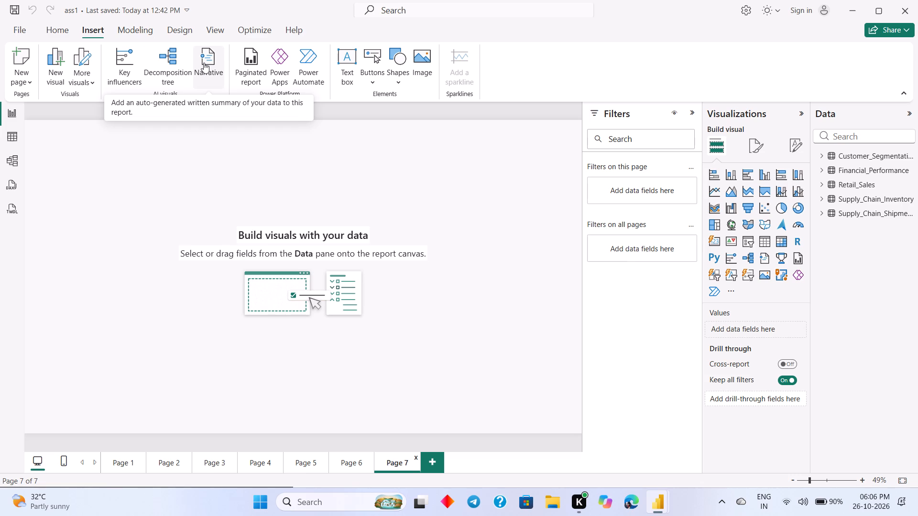
pyautogui.click(204, 63)
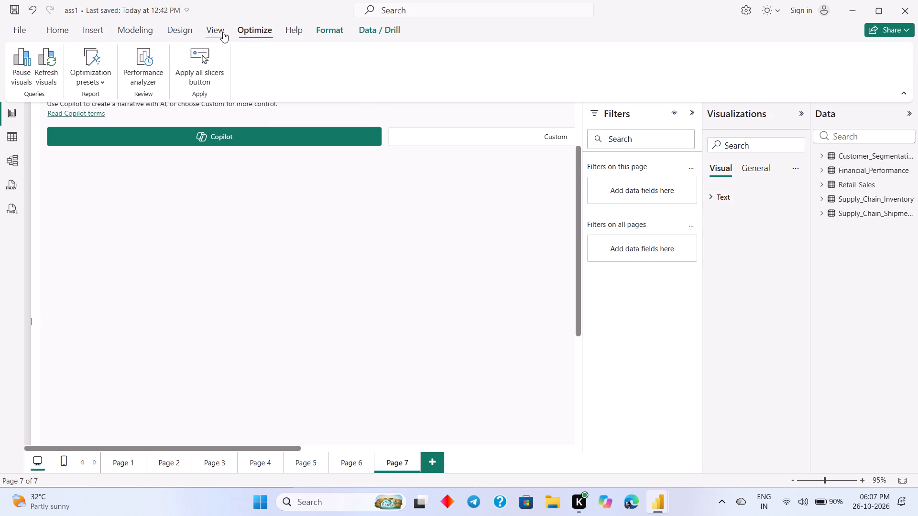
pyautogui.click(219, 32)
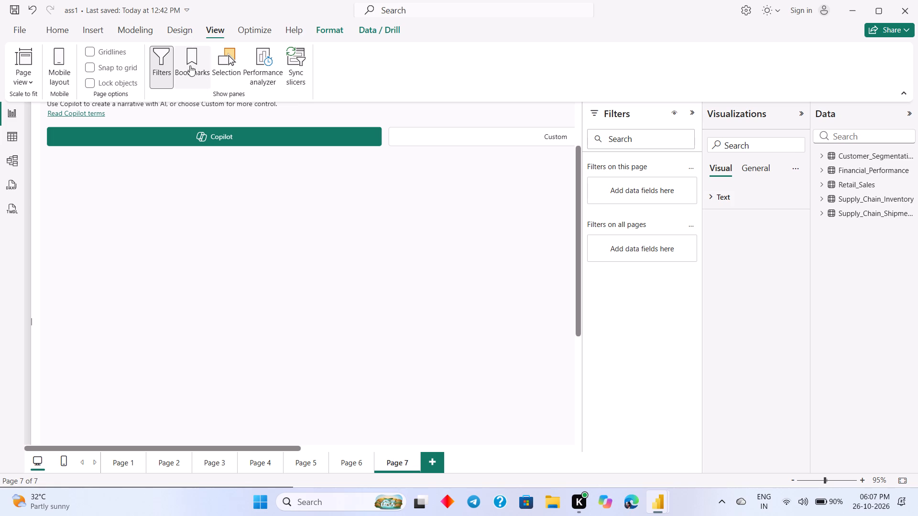
# Move the Narrative visual lower along the left edge of Page 7.
pyautogui.moveTo(404, 267); pyautogui.dragTo(400, 264)
pyautogui.moveTo(395, 259); pyautogui.dragTo(388, 337)
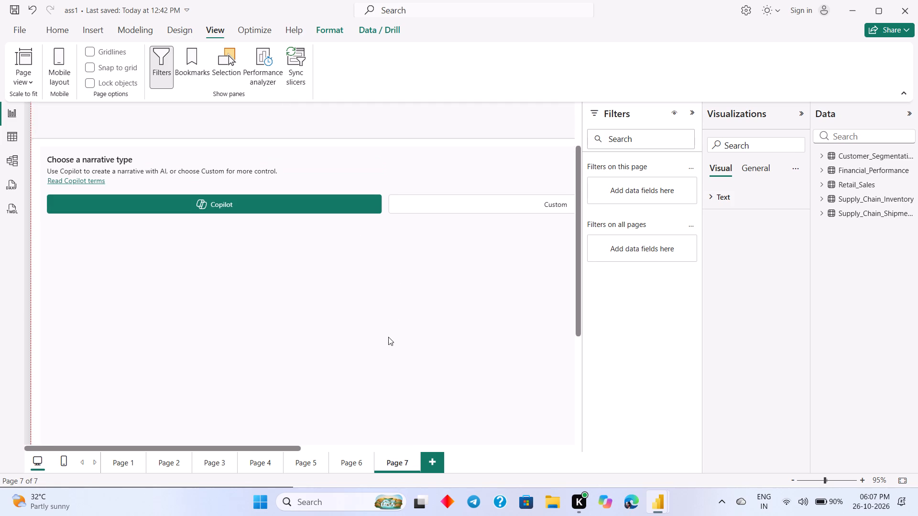
pyautogui.moveTo(388, 337); pyautogui.dragTo(348, 373)
pyautogui.scroll(-4, 448, 302)
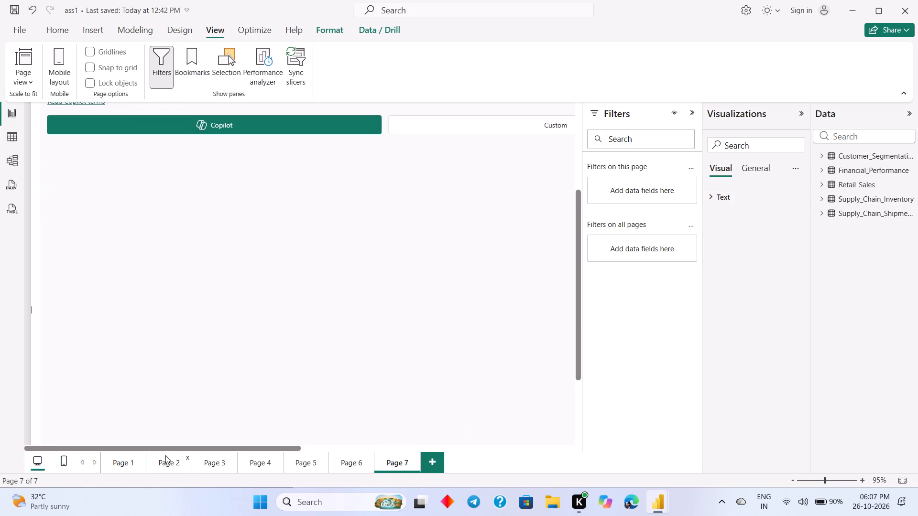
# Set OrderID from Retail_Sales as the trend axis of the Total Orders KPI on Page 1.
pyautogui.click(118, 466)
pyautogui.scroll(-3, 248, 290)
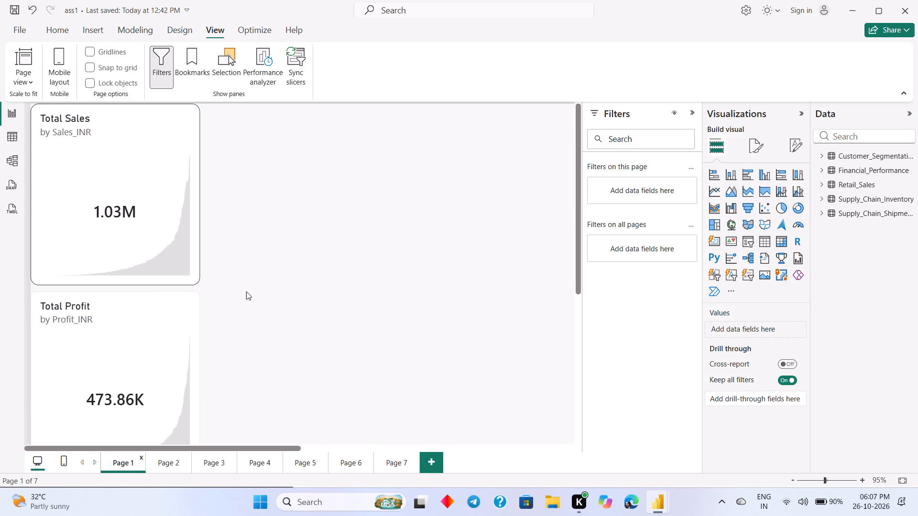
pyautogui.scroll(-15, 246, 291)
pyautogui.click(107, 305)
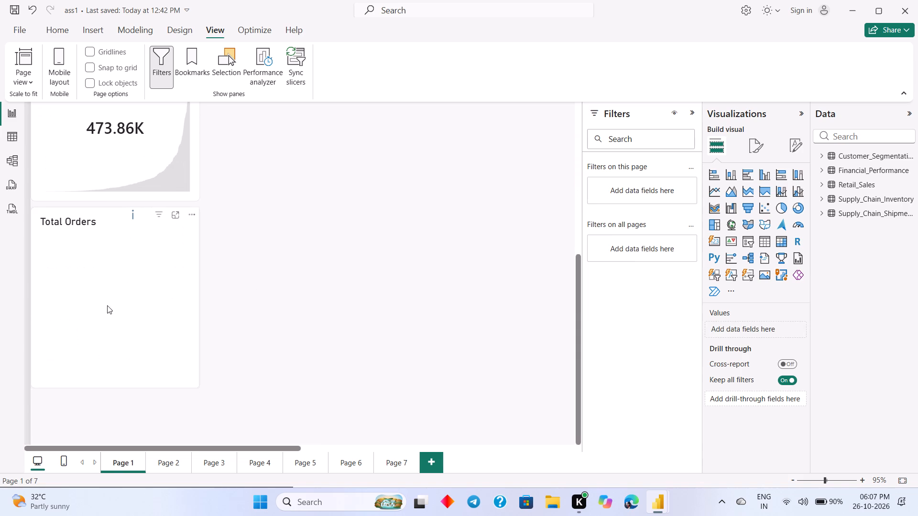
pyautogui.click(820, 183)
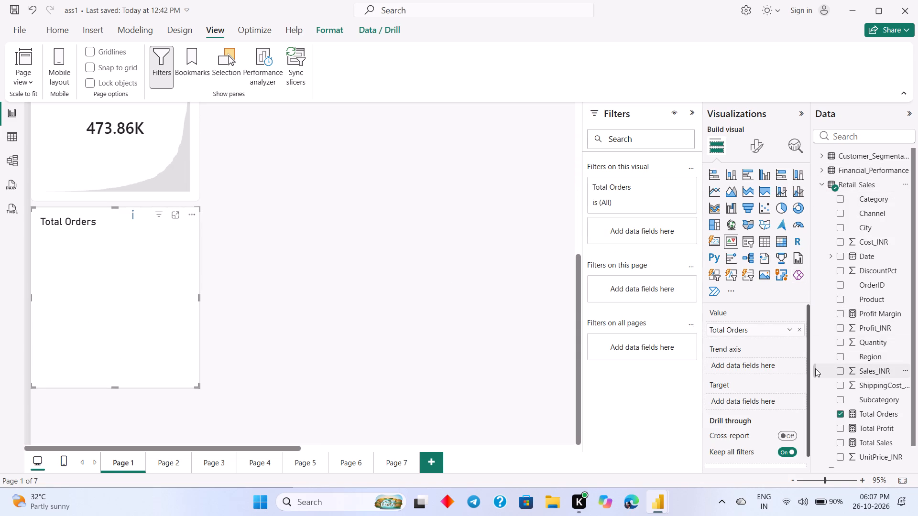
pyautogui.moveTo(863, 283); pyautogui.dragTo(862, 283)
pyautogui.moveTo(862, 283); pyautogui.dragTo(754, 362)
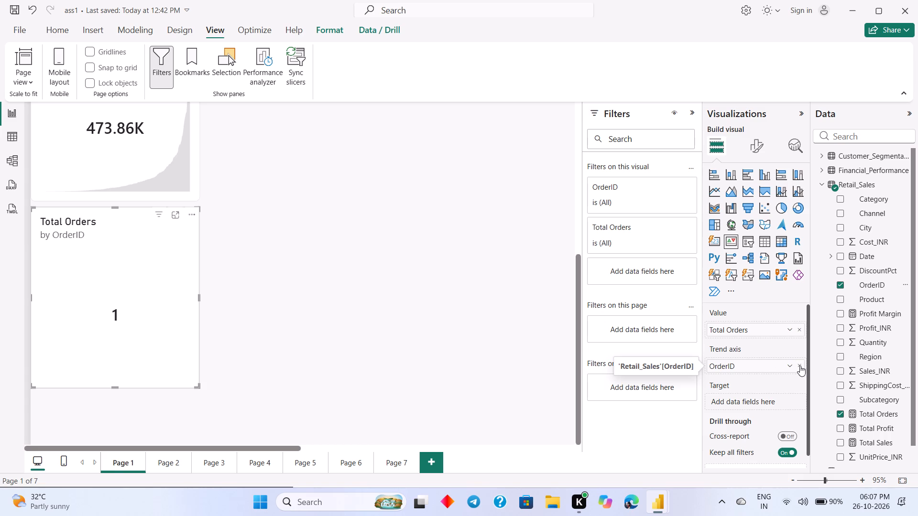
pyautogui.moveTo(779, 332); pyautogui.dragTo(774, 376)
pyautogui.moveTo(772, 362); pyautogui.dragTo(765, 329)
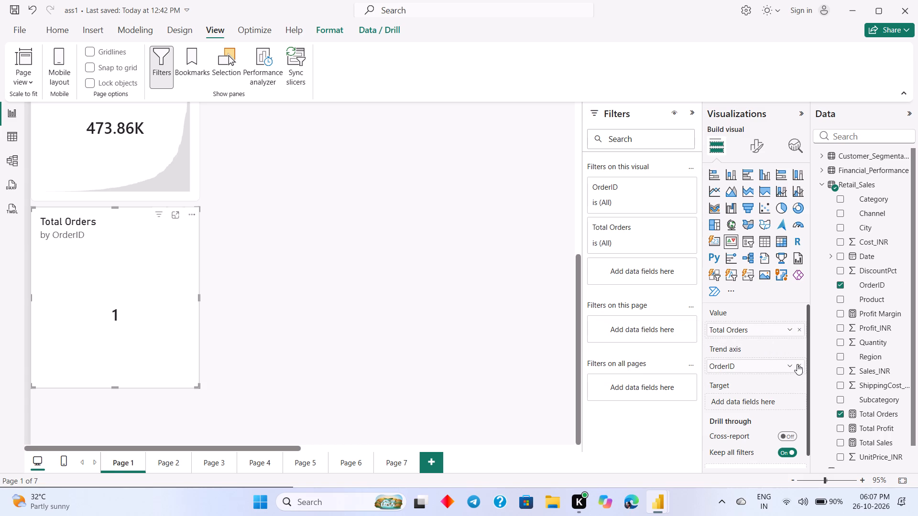
# Remove OrderID and Total Orders from the KPI and use DiscountPct as its value.
pyautogui.click(798, 364)
pyautogui.click(798, 327)
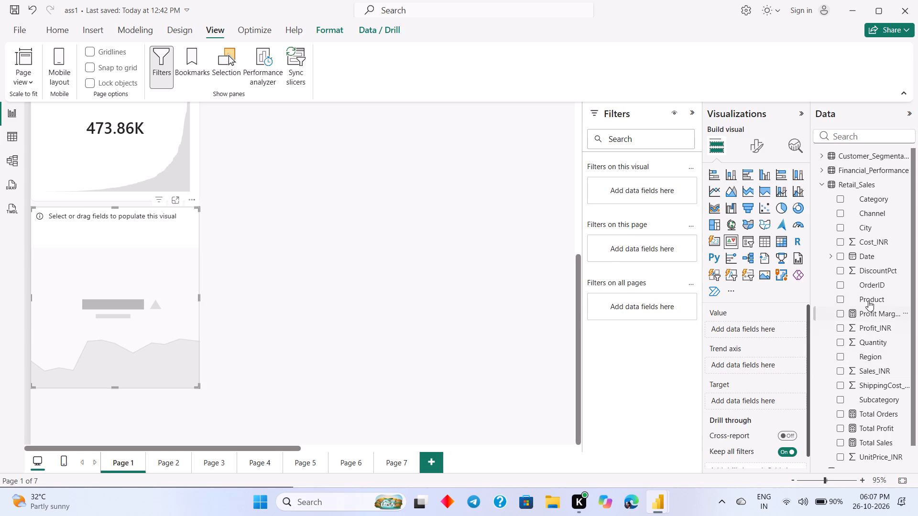
pyautogui.moveTo(871, 277); pyautogui.dragTo(759, 334)
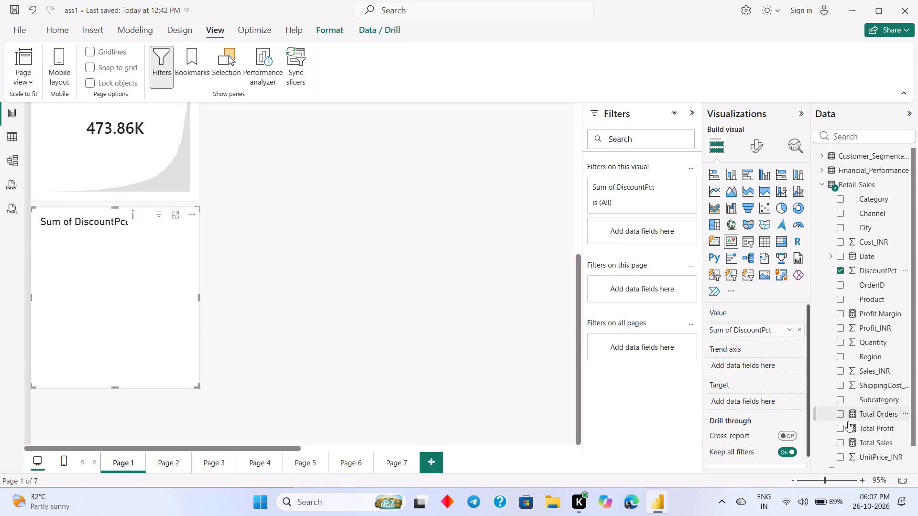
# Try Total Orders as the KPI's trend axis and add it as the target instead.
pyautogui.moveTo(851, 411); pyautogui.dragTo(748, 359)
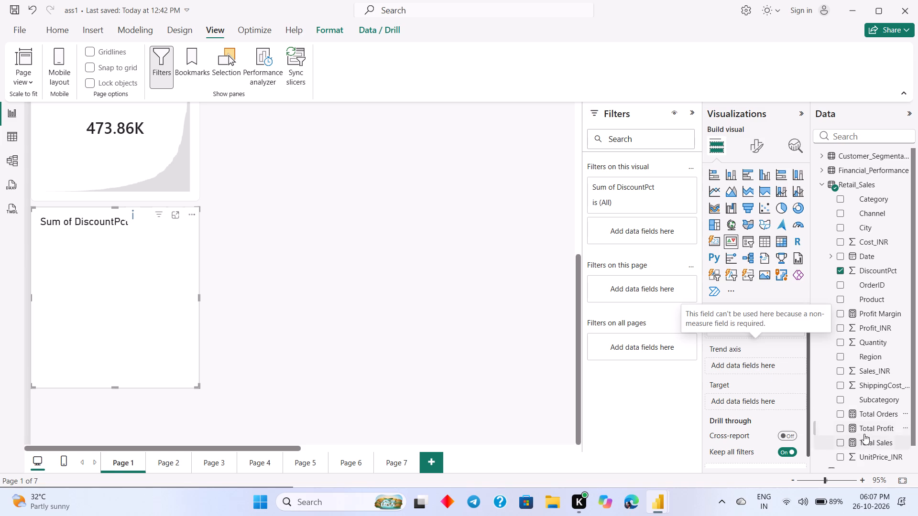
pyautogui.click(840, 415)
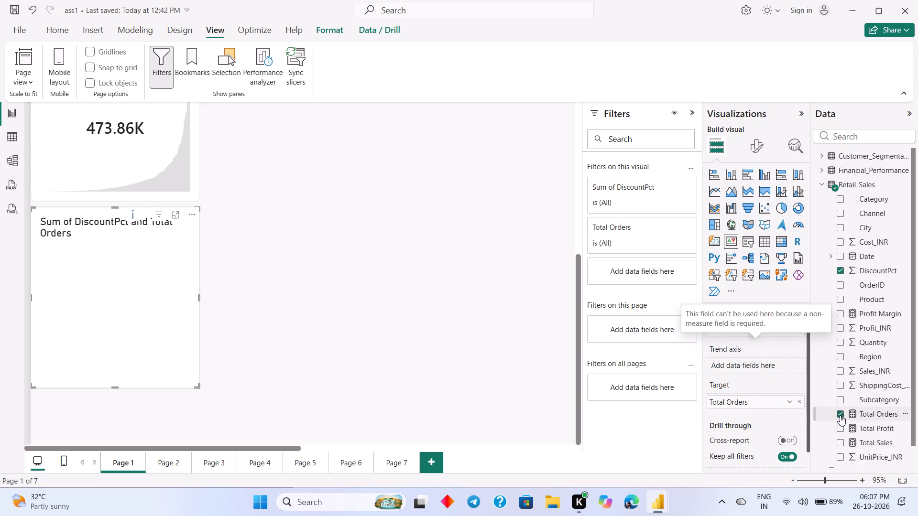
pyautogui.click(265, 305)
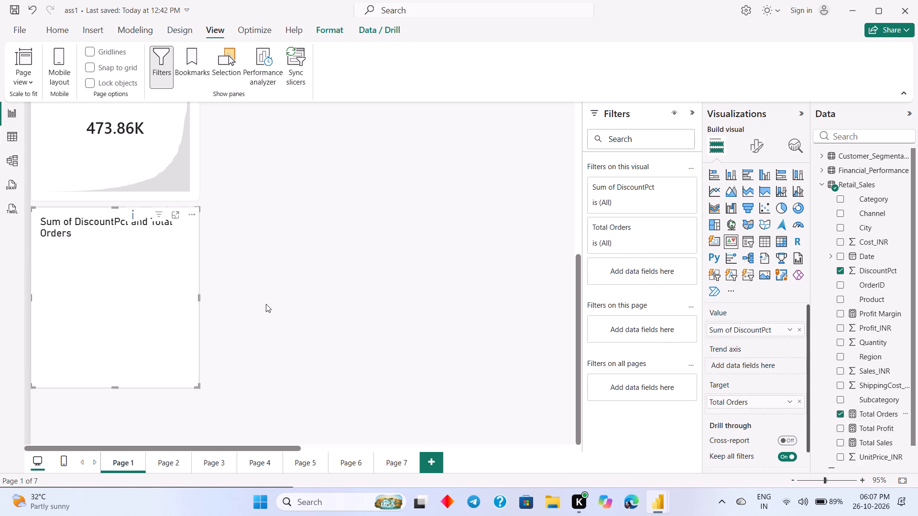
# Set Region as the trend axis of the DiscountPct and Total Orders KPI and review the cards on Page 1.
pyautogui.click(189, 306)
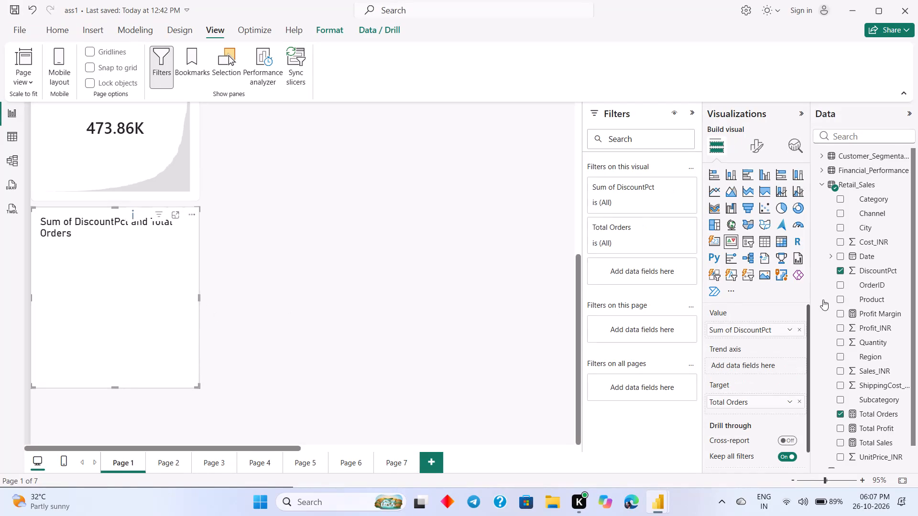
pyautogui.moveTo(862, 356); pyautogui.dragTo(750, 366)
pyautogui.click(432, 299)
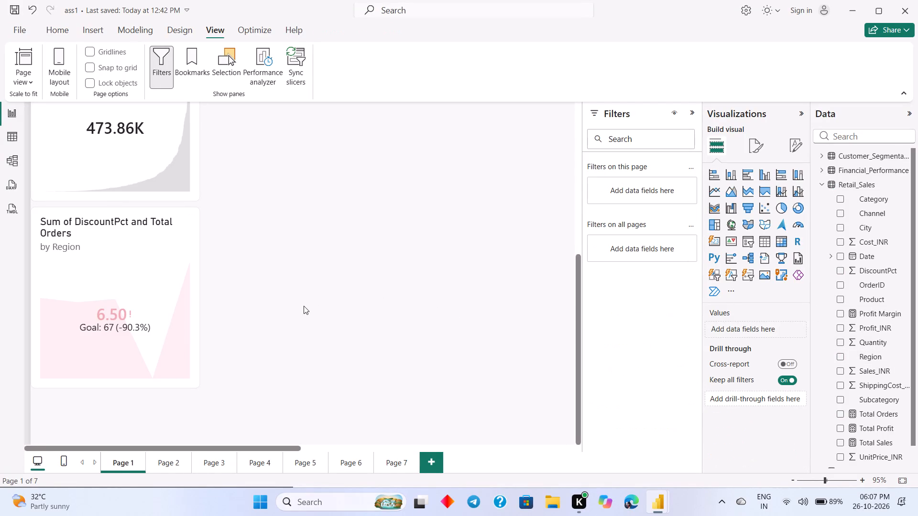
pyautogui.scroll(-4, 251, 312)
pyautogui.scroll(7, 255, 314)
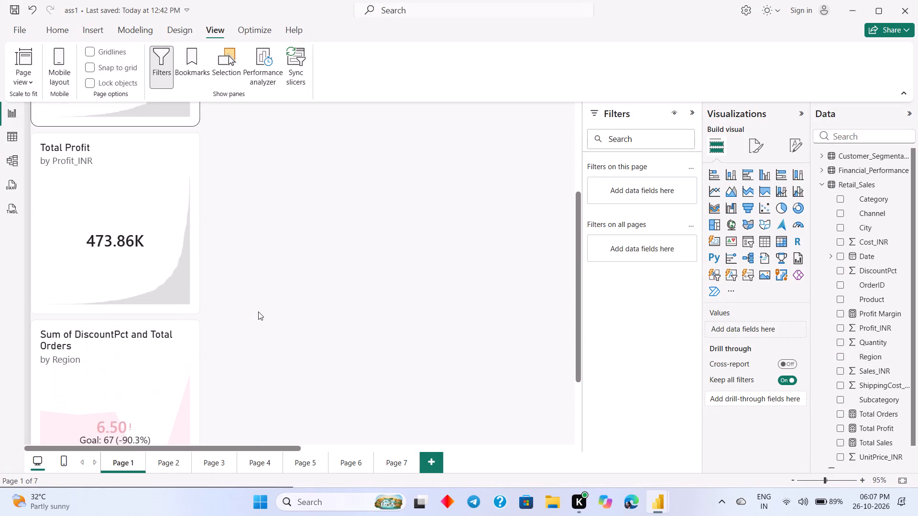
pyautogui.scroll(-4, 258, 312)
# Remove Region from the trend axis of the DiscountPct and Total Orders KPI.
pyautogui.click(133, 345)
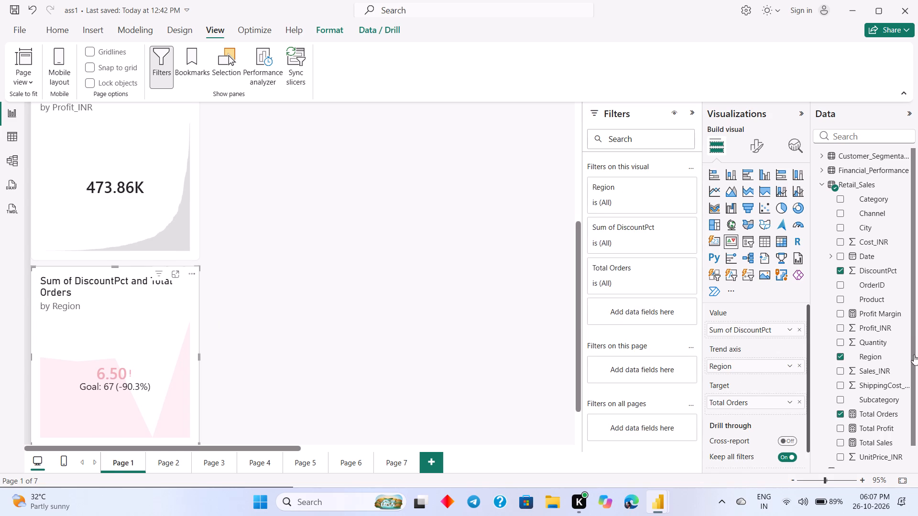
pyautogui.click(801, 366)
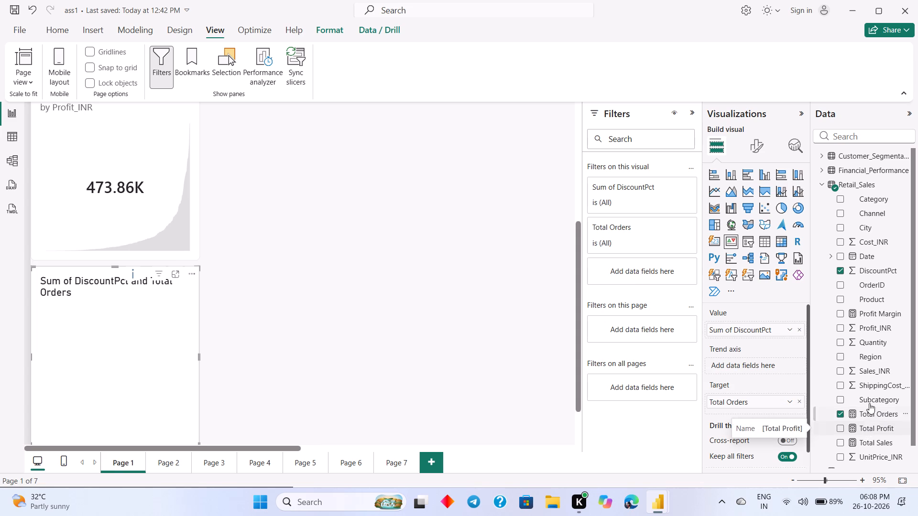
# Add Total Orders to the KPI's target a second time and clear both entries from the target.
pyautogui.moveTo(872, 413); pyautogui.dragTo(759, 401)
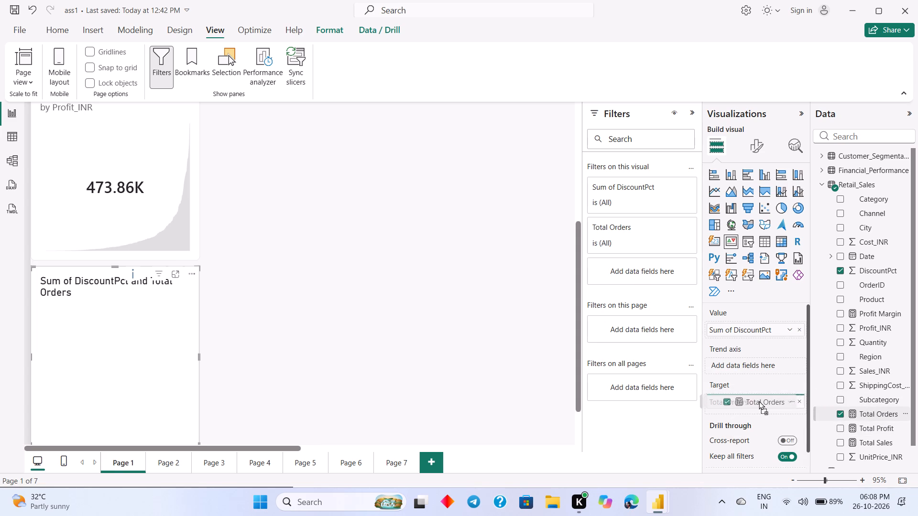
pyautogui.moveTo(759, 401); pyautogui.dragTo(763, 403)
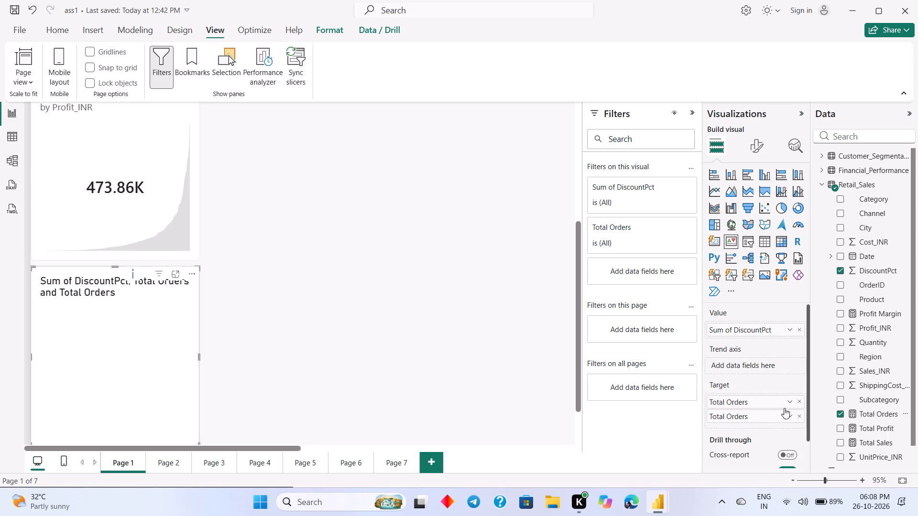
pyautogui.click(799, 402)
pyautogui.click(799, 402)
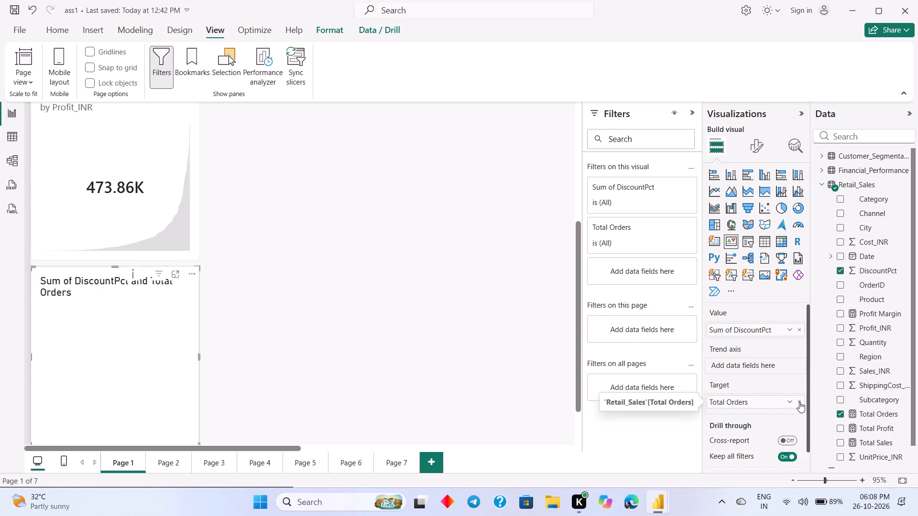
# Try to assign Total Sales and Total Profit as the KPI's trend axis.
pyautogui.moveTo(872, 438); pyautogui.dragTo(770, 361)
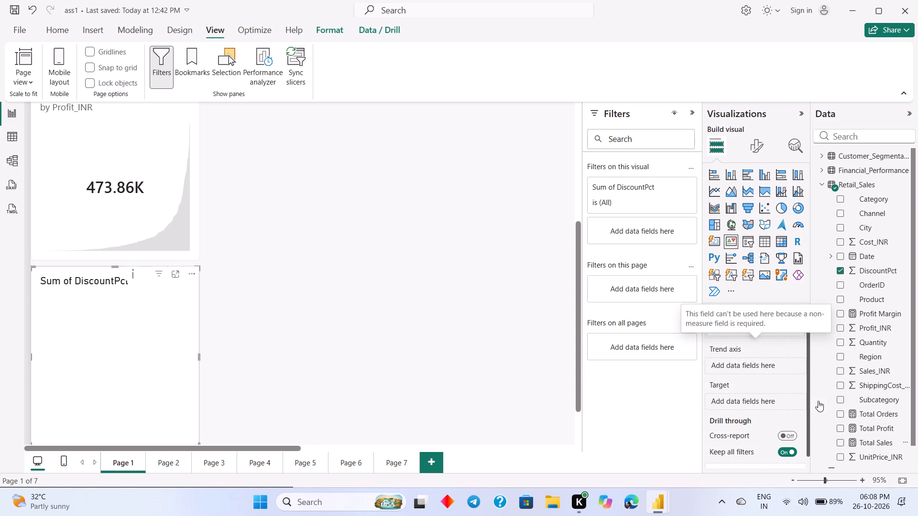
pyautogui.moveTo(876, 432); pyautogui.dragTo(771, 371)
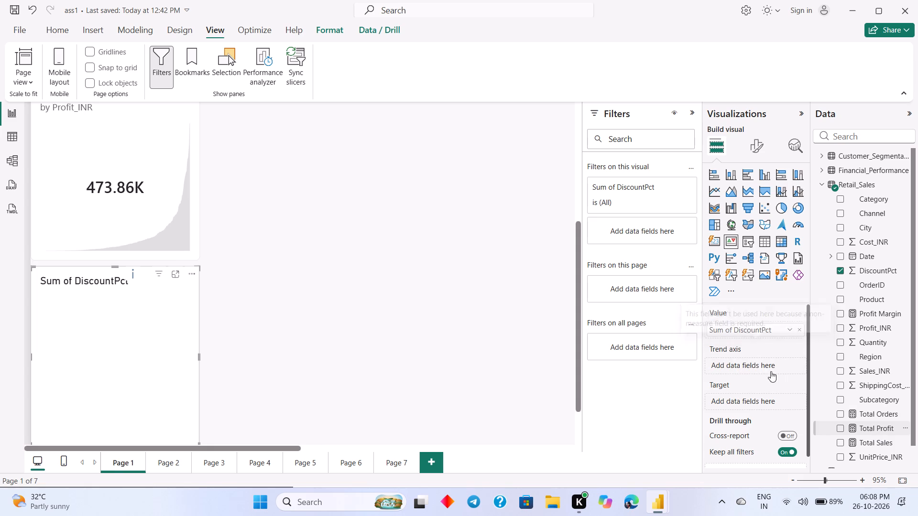
# Clear DiscountPct from the KPI on Page 1 and set Total Orders as its value.
pyautogui.click(838, 414)
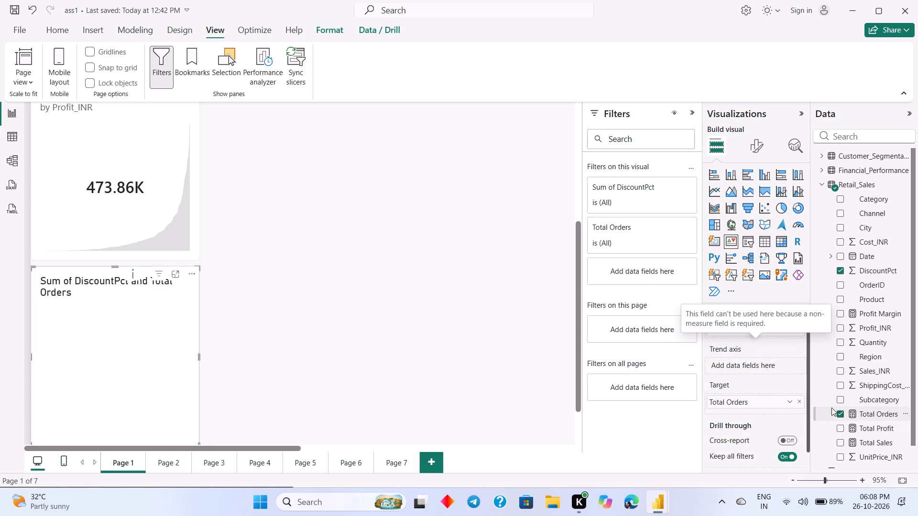
pyautogui.click(800, 399)
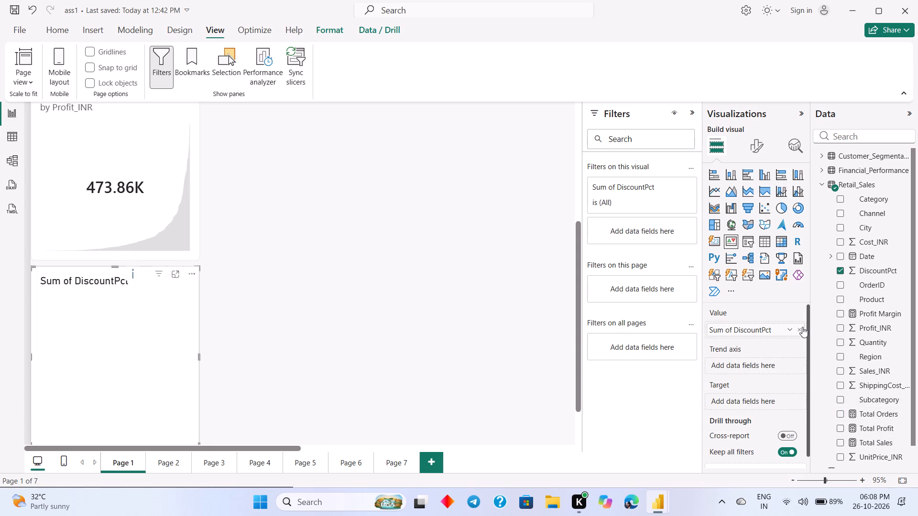
pyautogui.click(802, 324)
pyautogui.click(839, 413)
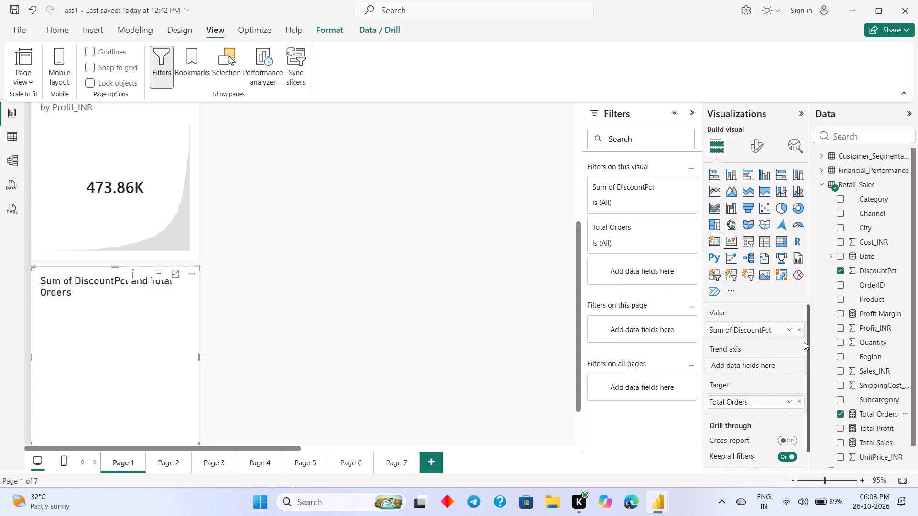
pyautogui.click(798, 328)
pyautogui.click(801, 399)
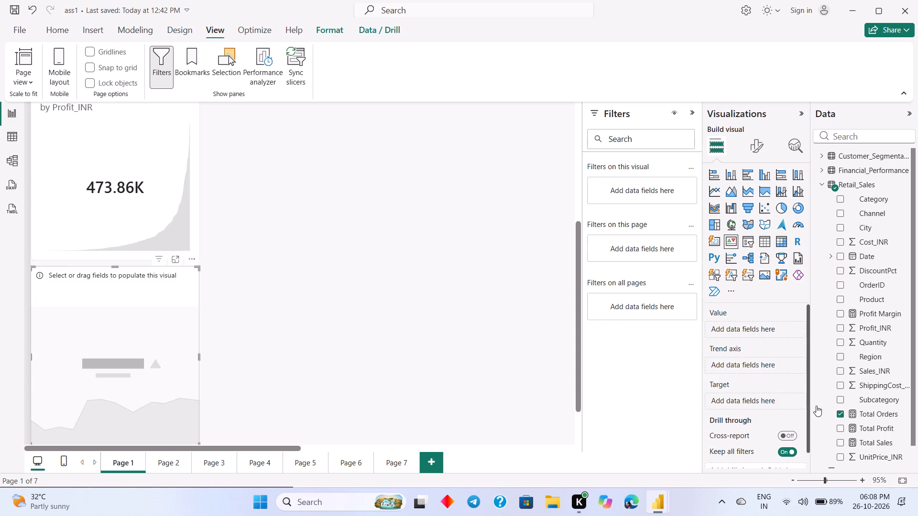
pyautogui.click(839, 413)
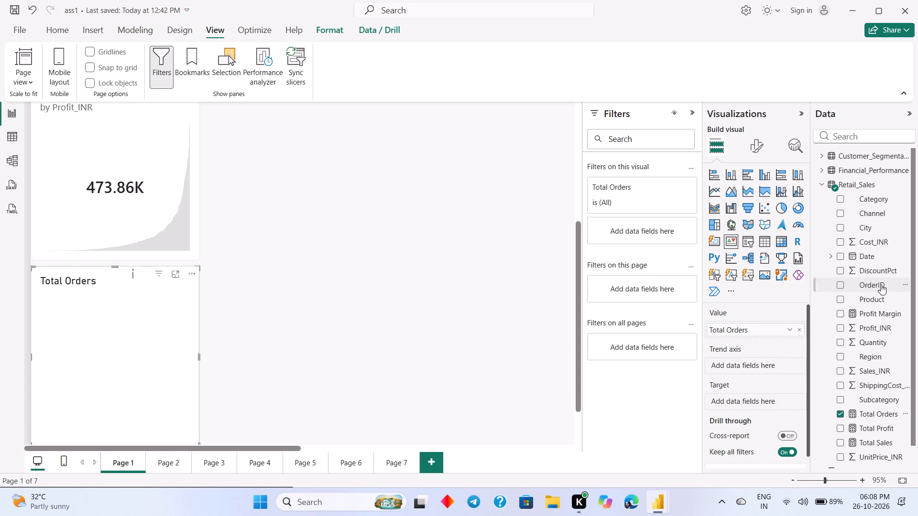
# Add OrderID to the KPI's target, turn on cross-report drill-through, and remove OrderID from the target.
pyautogui.moveTo(882, 282); pyautogui.dragTo(769, 401)
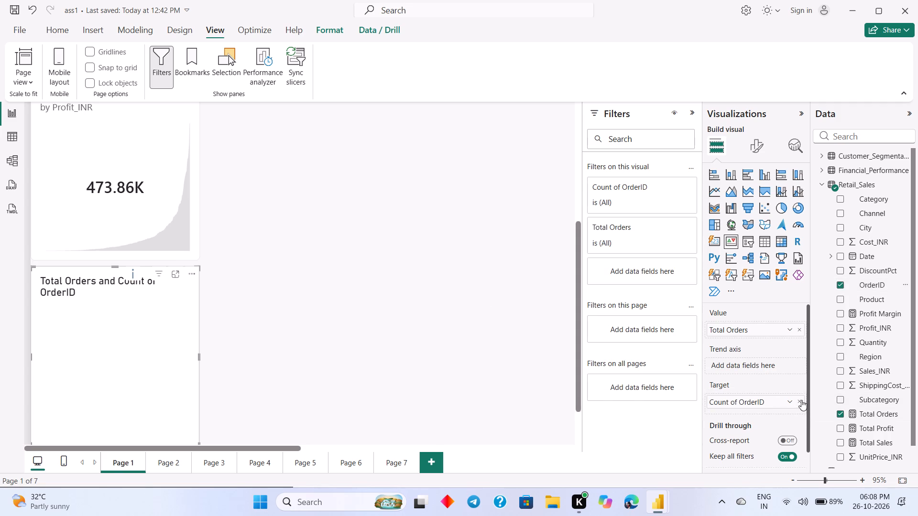
pyautogui.click(785, 439)
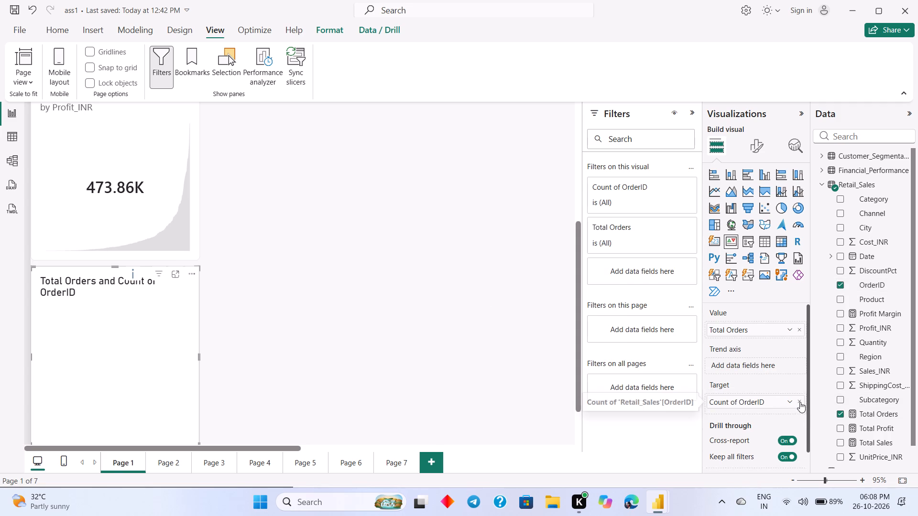
pyautogui.click(800, 401)
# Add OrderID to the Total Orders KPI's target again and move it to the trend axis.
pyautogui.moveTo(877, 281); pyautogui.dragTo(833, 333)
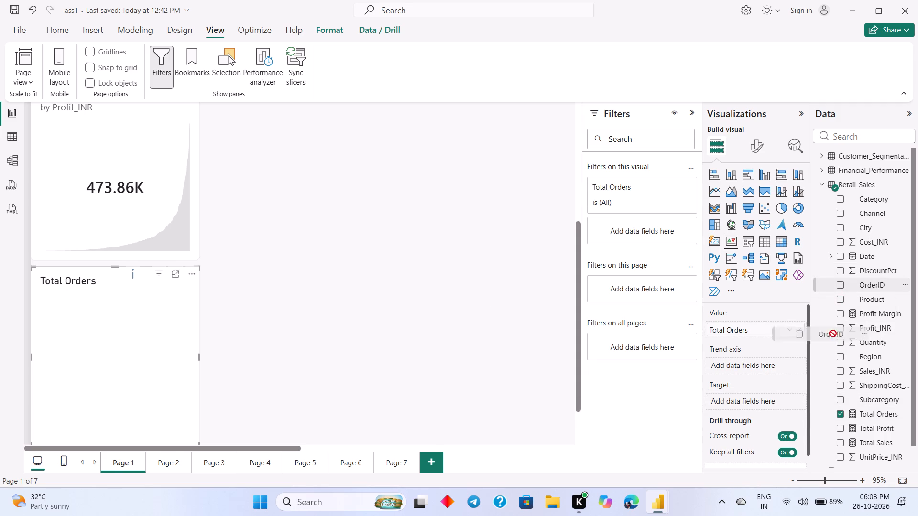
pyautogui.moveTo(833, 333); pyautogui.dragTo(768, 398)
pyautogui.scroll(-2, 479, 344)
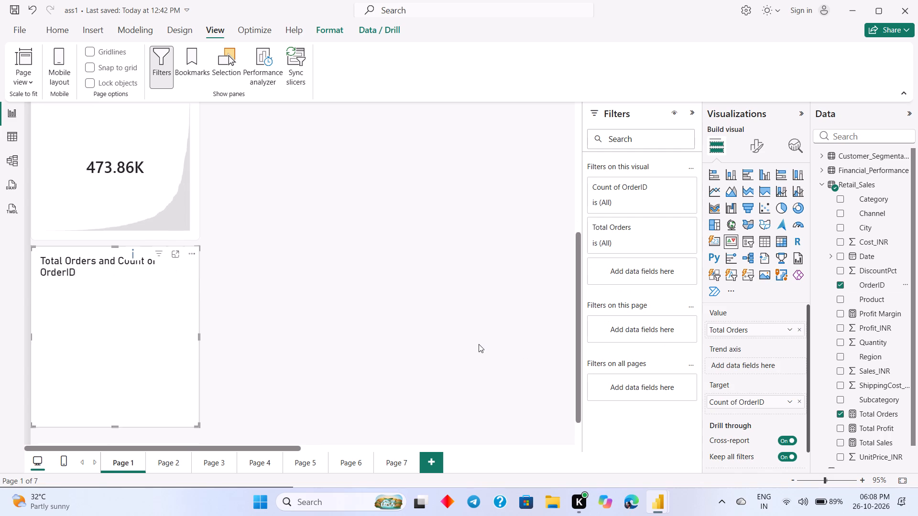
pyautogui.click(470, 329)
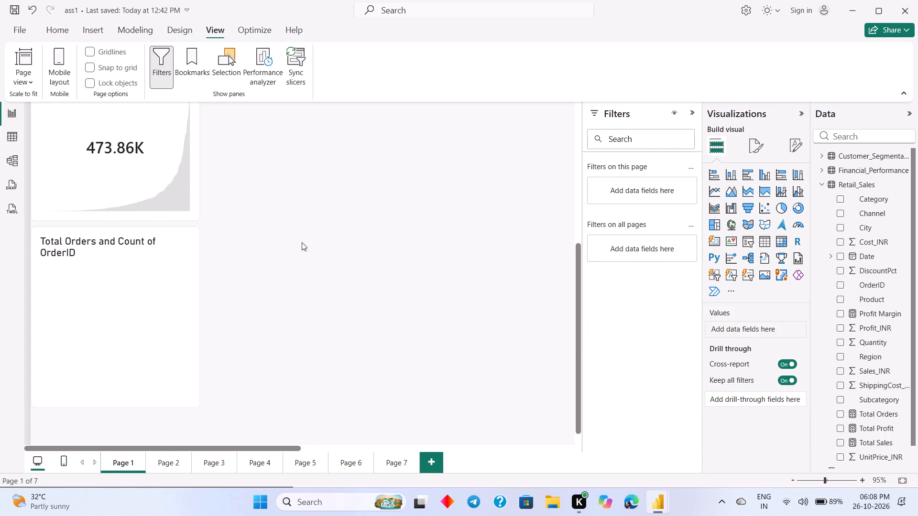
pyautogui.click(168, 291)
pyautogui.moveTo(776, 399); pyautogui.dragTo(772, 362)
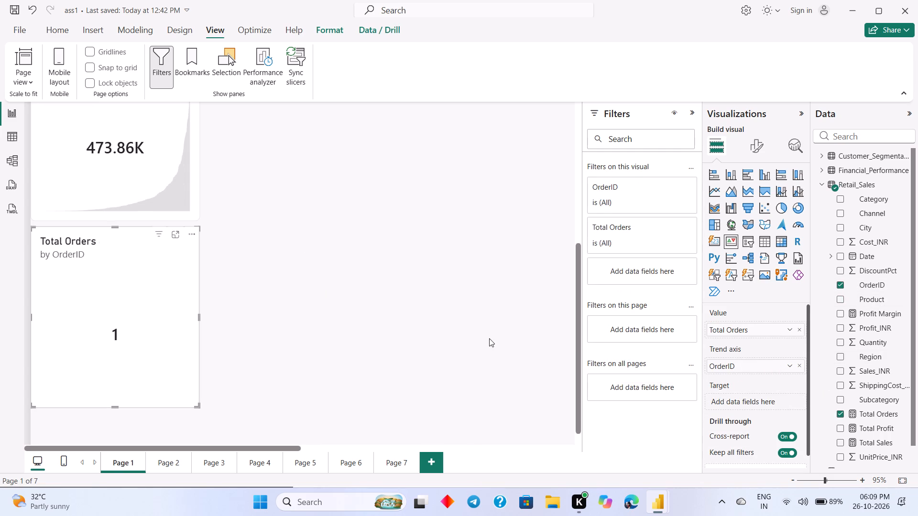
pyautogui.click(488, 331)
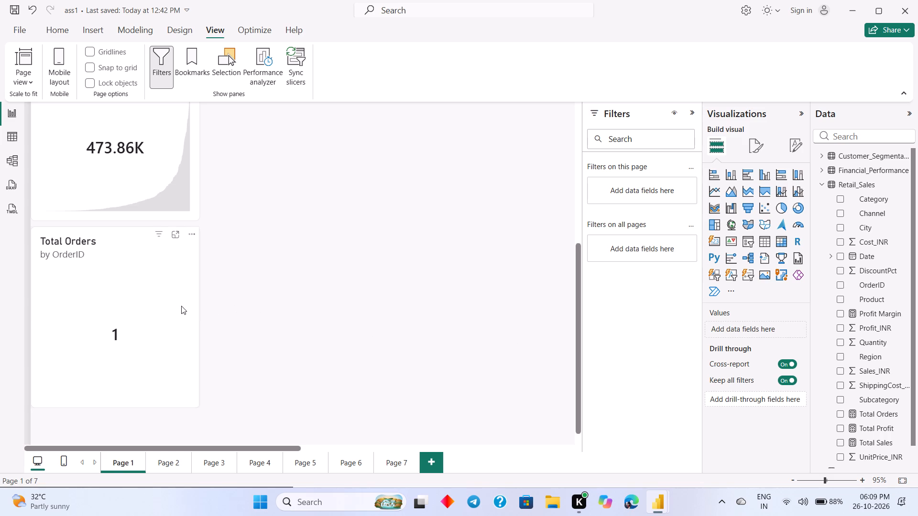
# Check the filters on the Total Orders KPI, show it as a table, and examine its orders per OrderID.
pyautogui.click(181, 306)
pyautogui.click(157, 230)
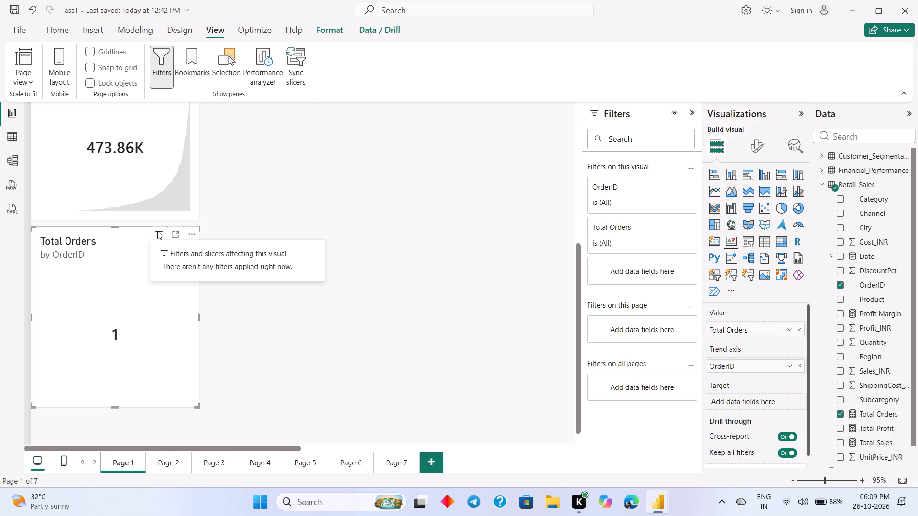
pyautogui.click(166, 255)
pyautogui.click(188, 237)
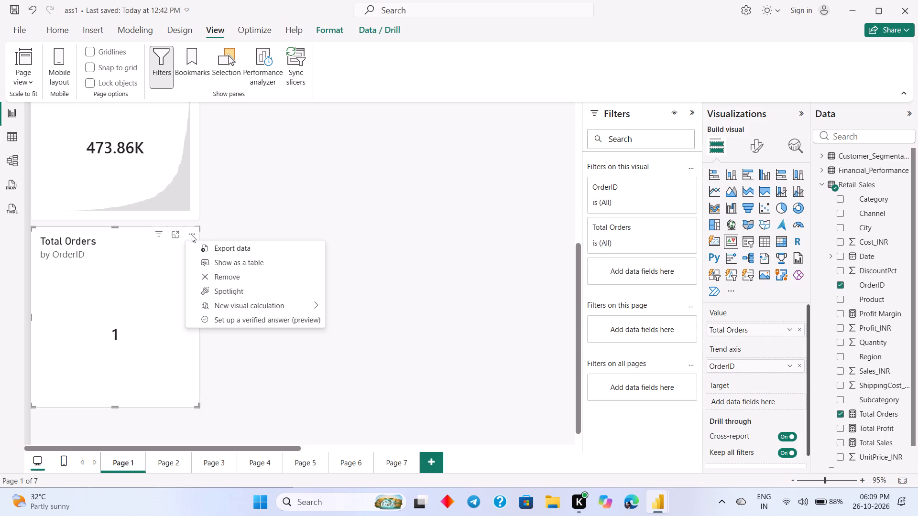
pyautogui.click(191, 234)
pyautogui.click(214, 260)
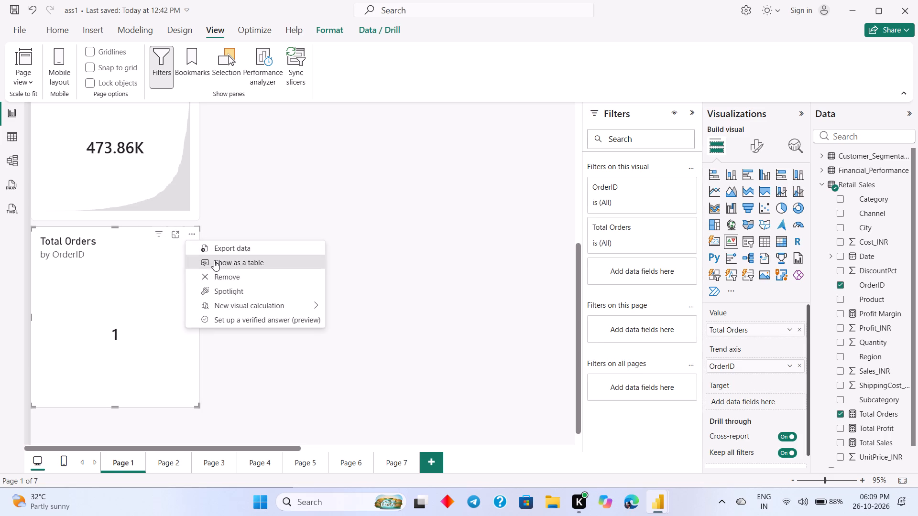
pyautogui.scroll(-8, 234, 276)
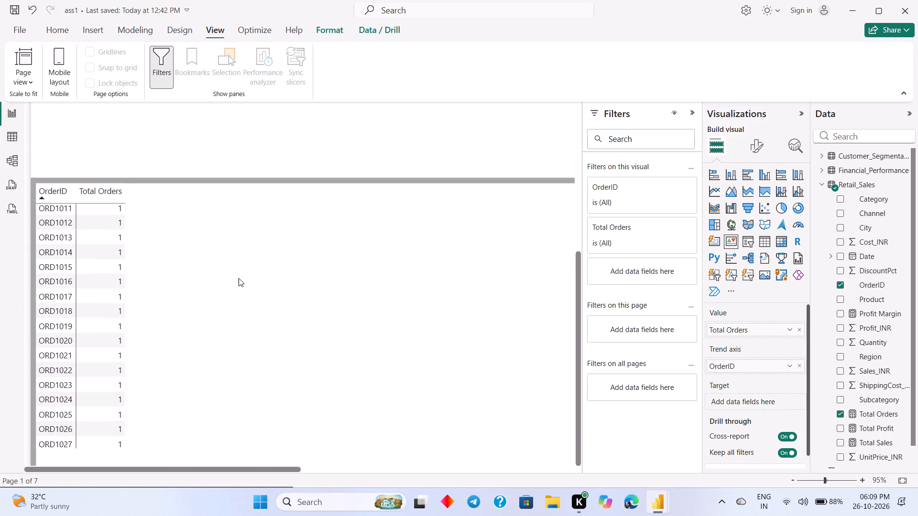
pyautogui.scroll(-3, 240, 278)
pyautogui.scroll(1, 243, 282)
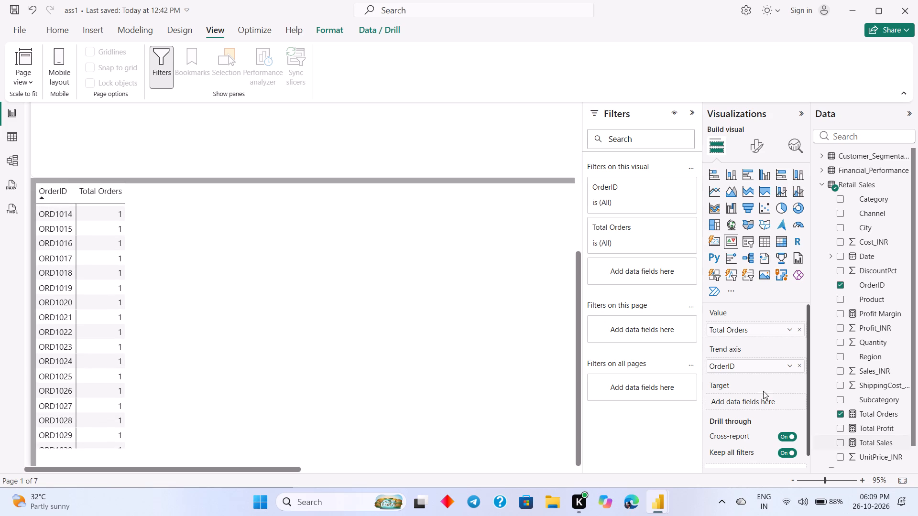
pyautogui.scroll(10, 216, 339)
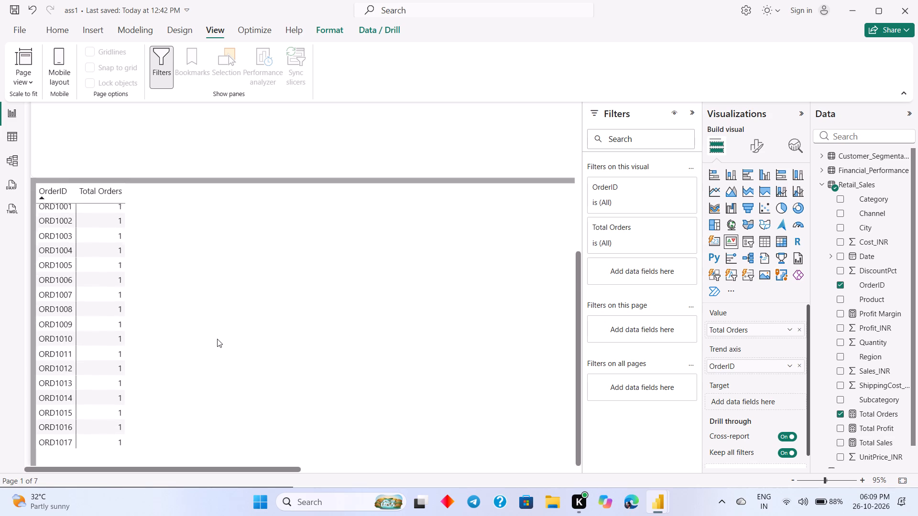
pyautogui.scroll(7, 218, 339)
pyautogui.click(136, 299)
pyautogui.click(229, 162)
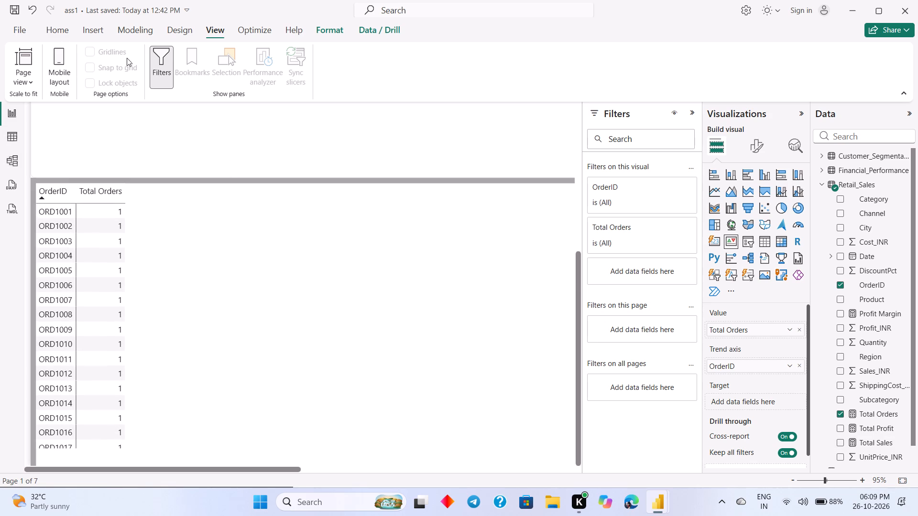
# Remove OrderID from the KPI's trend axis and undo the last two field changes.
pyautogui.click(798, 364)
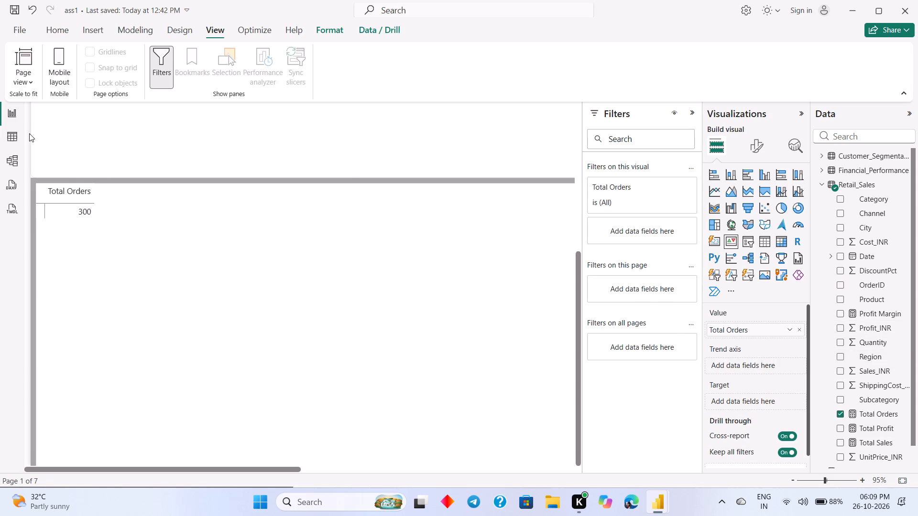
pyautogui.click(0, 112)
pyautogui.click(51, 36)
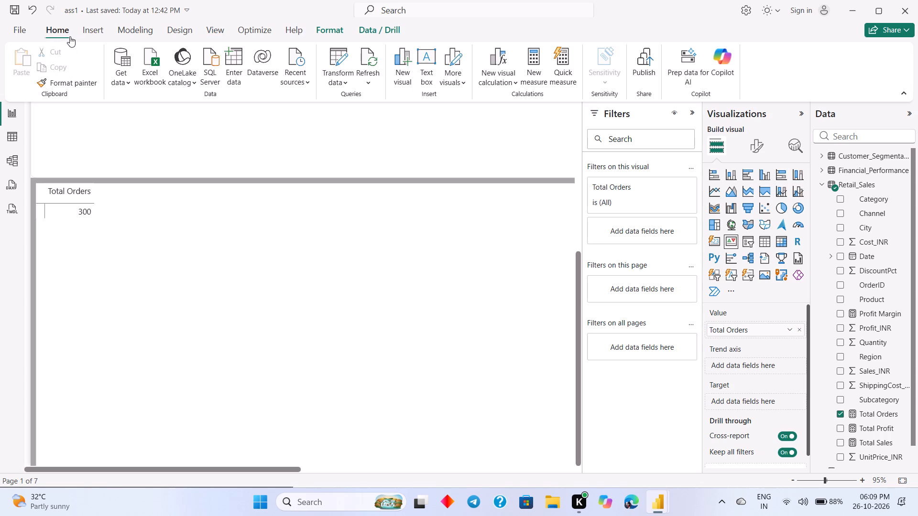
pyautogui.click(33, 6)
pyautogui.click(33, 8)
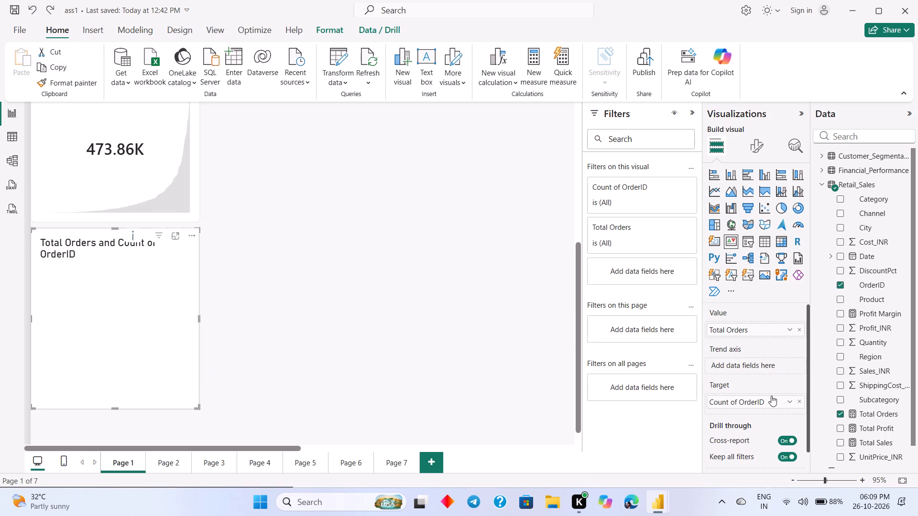
# Remove OrderID from the KPI's target and set OrderID as its trend axis.
pyautogui.click(795, 400)
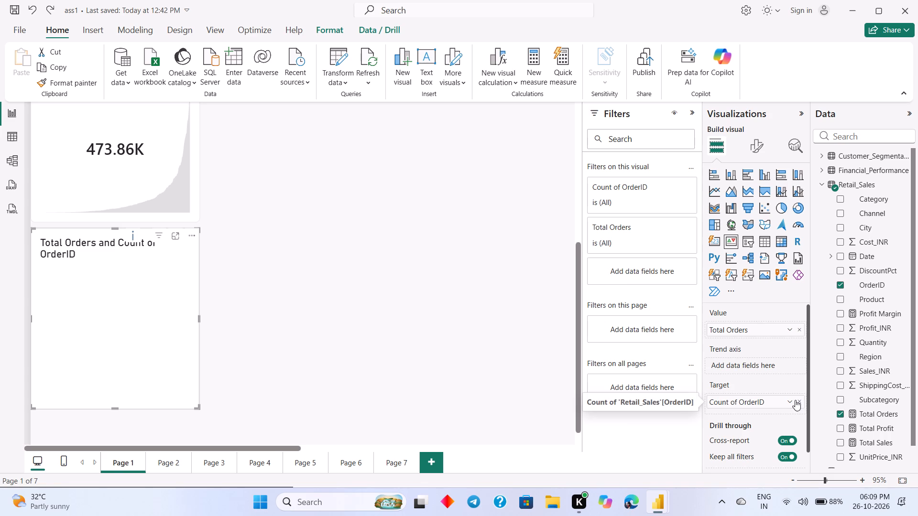
pyautogui.click(867, 280)
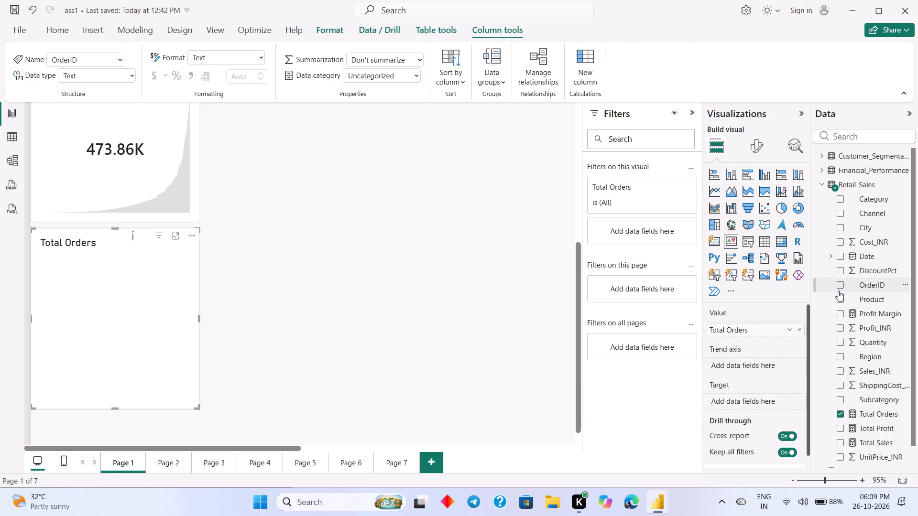
pyautogui.moveTo(860, 285); pyautogui.dragTo(749, 367)
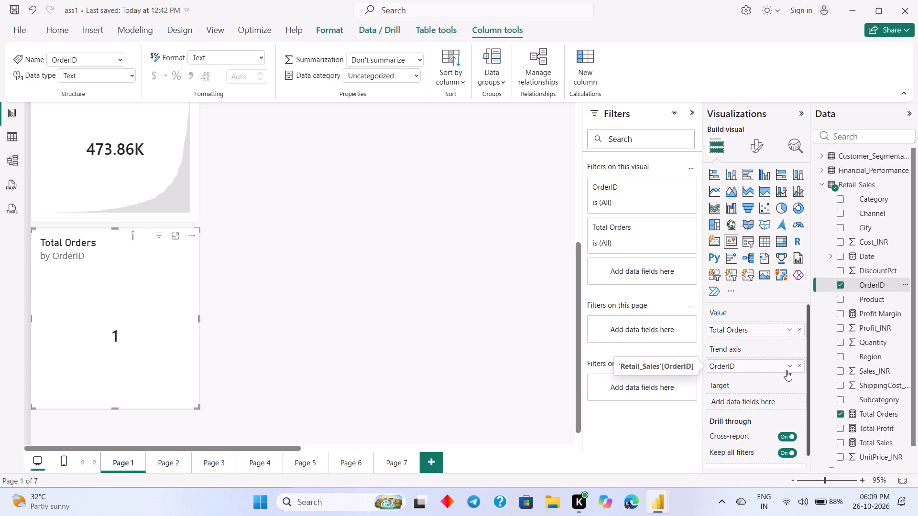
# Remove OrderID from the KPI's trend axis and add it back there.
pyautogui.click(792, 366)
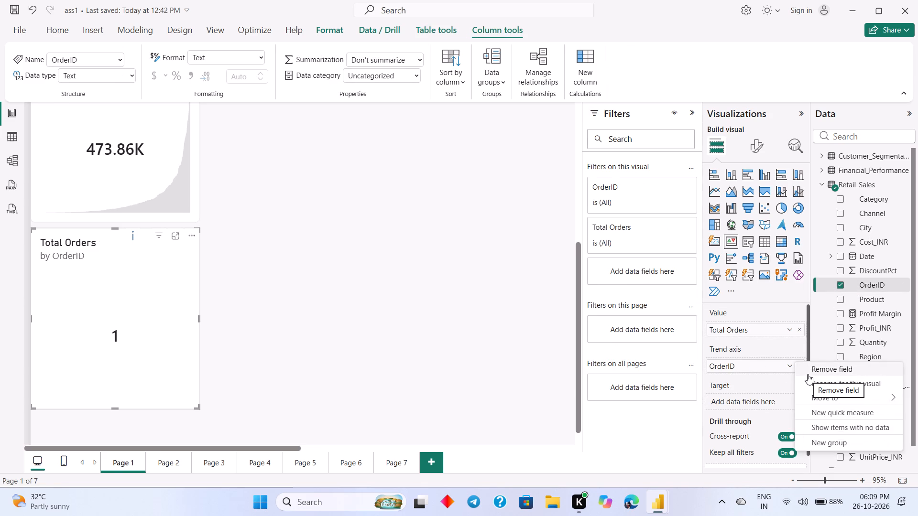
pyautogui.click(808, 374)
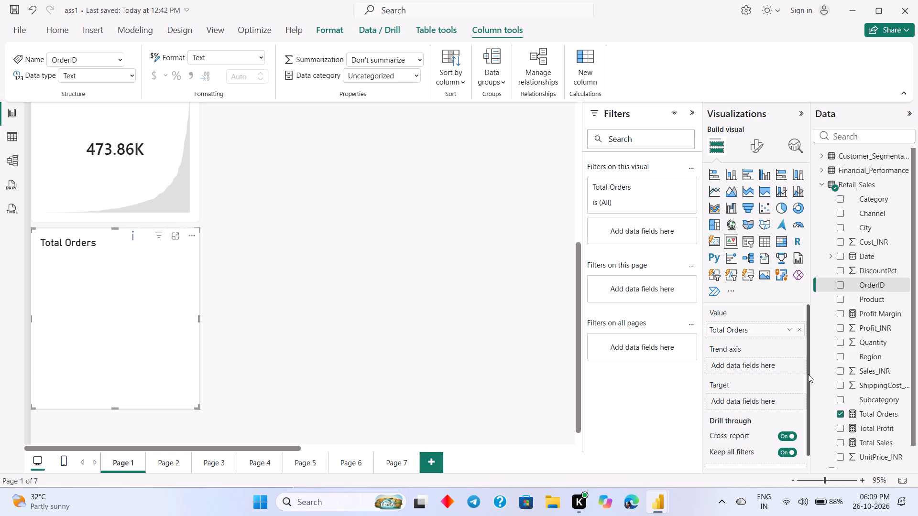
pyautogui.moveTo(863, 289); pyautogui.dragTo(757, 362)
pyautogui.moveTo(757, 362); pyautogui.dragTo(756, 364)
# Enable showing items with no data for OrderID on the KPI's trend axis.
pyautogui.click(789, 365)
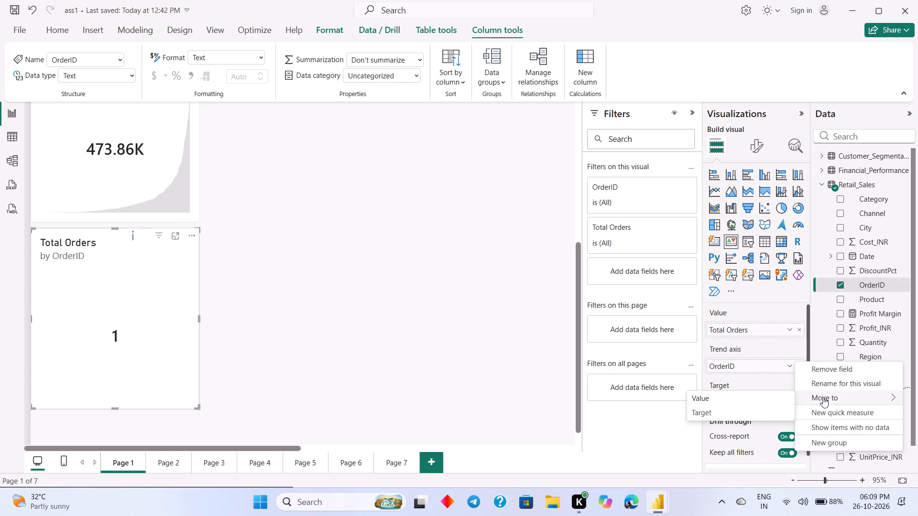
pyautogui.click(762, 400)
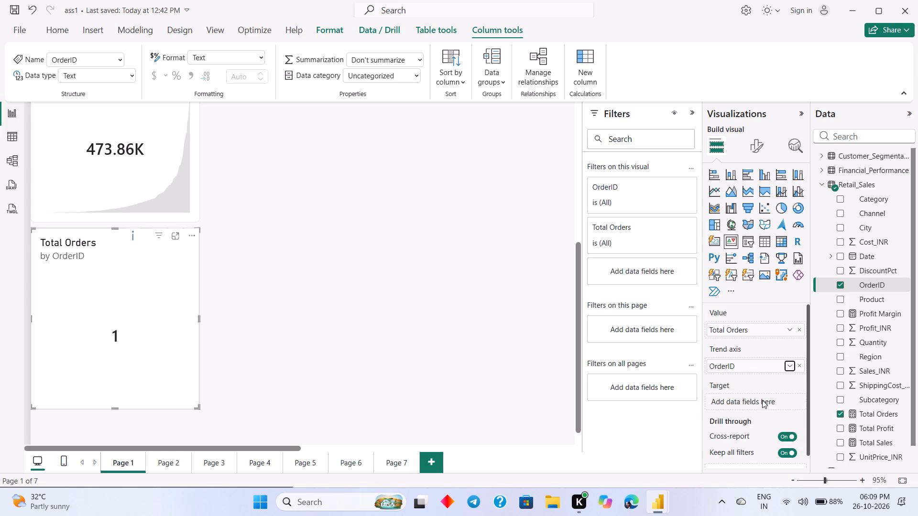
pyautogui.click(787, 366)
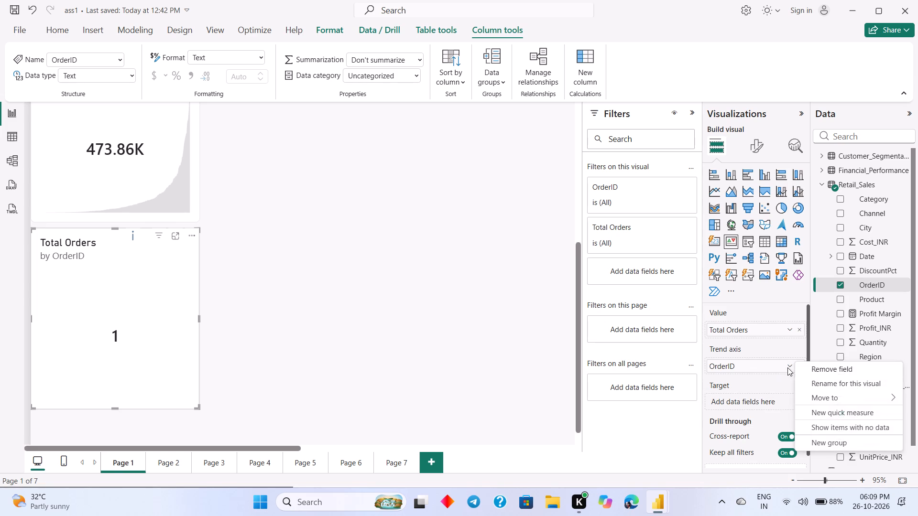
pyautogui.click(826, 426)
pyautogui.click(787, 367)
pyautogui.click(741, 368)
pyautogui.click(741, 368)
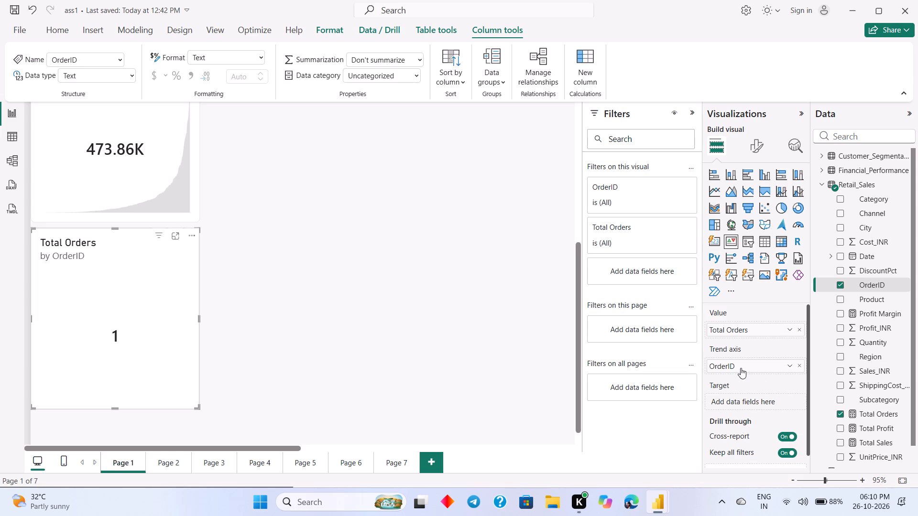
pyautogui.click(765, 332)
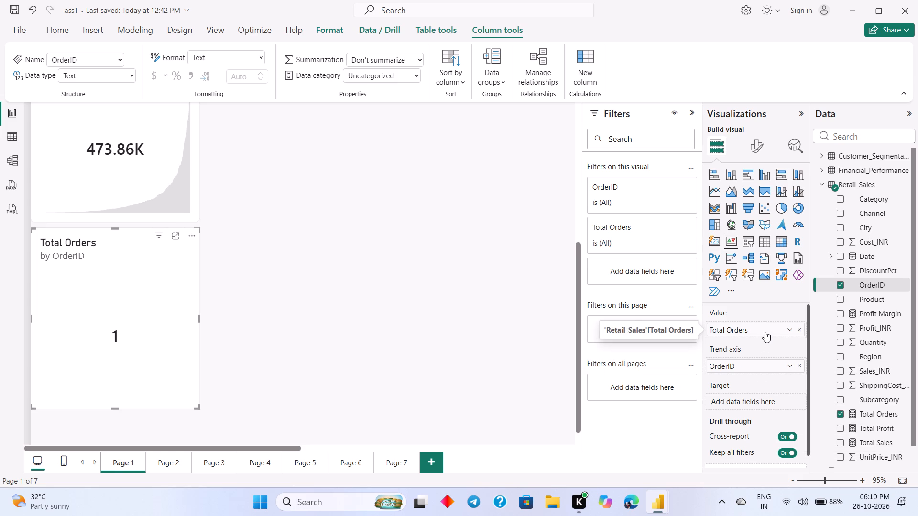
# Check the DAX formula of the Total Orders measure in the Retail_Sales table.
pyautogui.click(852, 416)
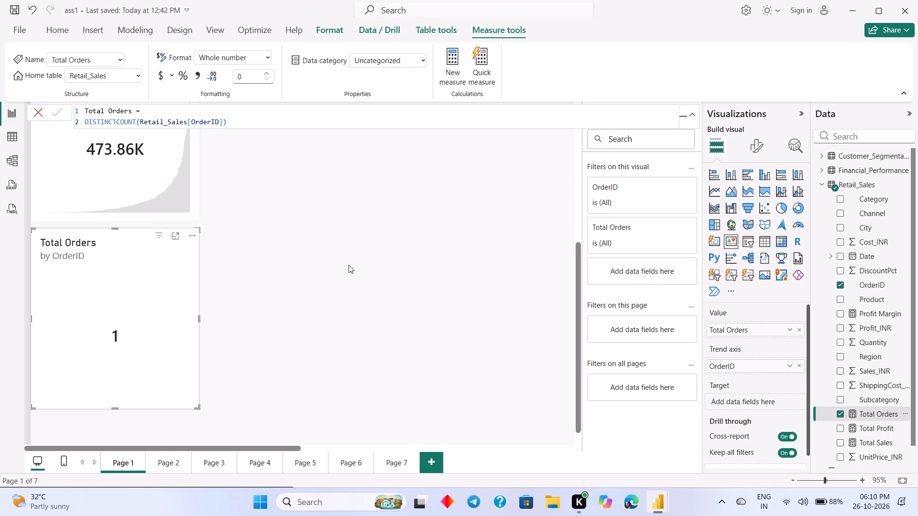
pyautogui.click(321, 290)
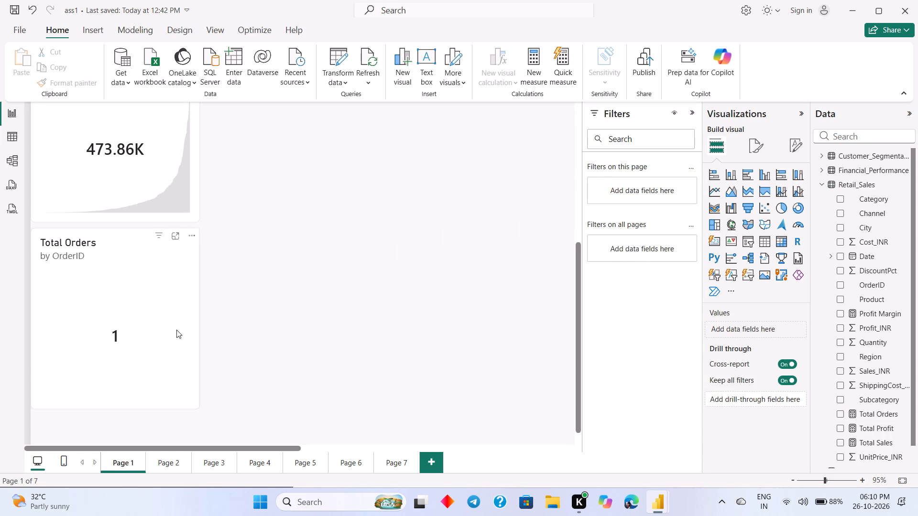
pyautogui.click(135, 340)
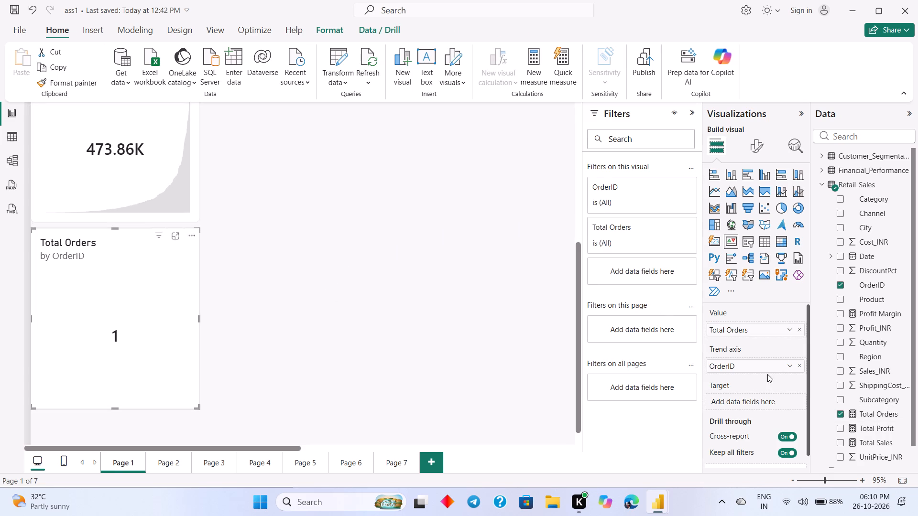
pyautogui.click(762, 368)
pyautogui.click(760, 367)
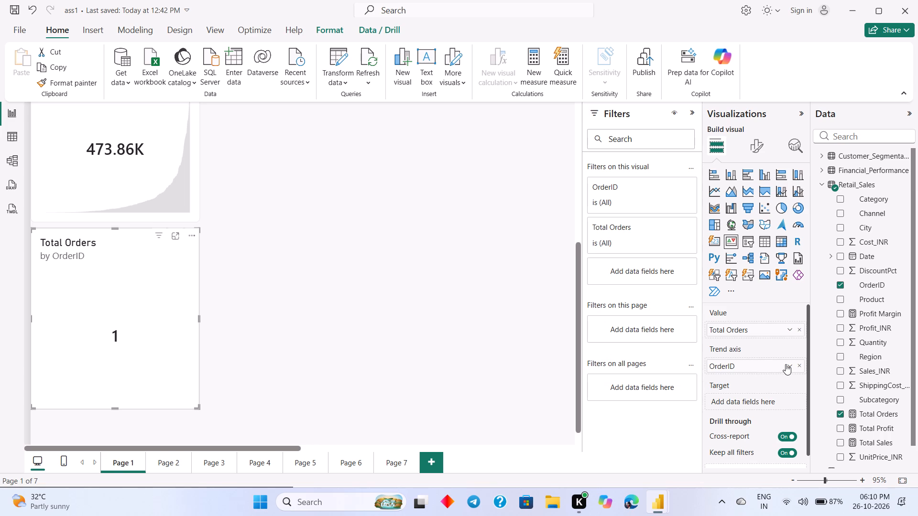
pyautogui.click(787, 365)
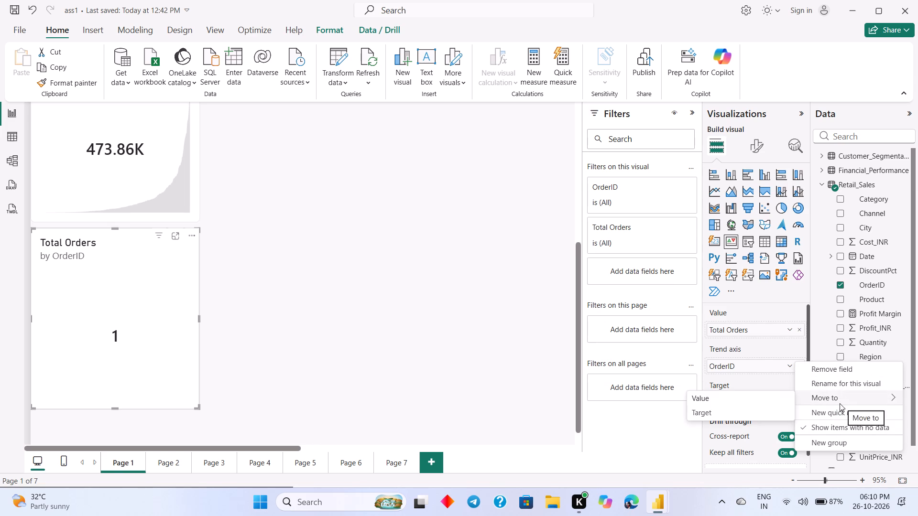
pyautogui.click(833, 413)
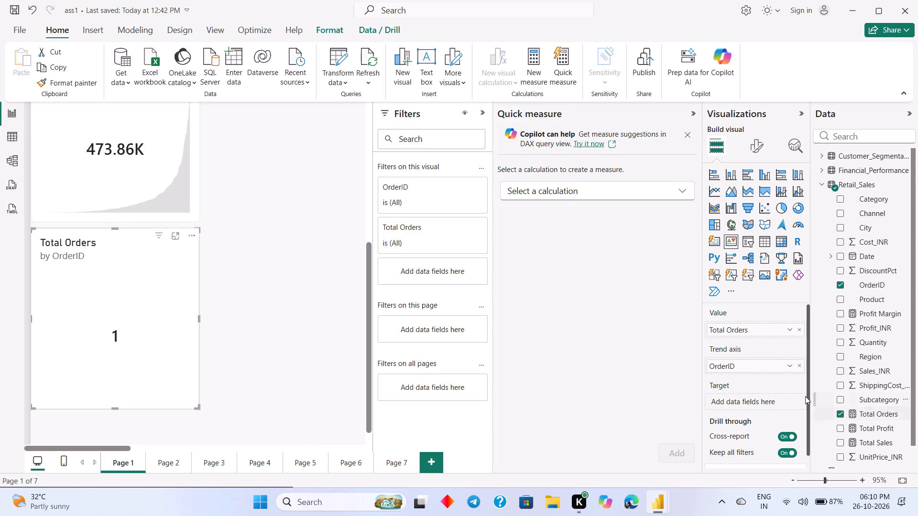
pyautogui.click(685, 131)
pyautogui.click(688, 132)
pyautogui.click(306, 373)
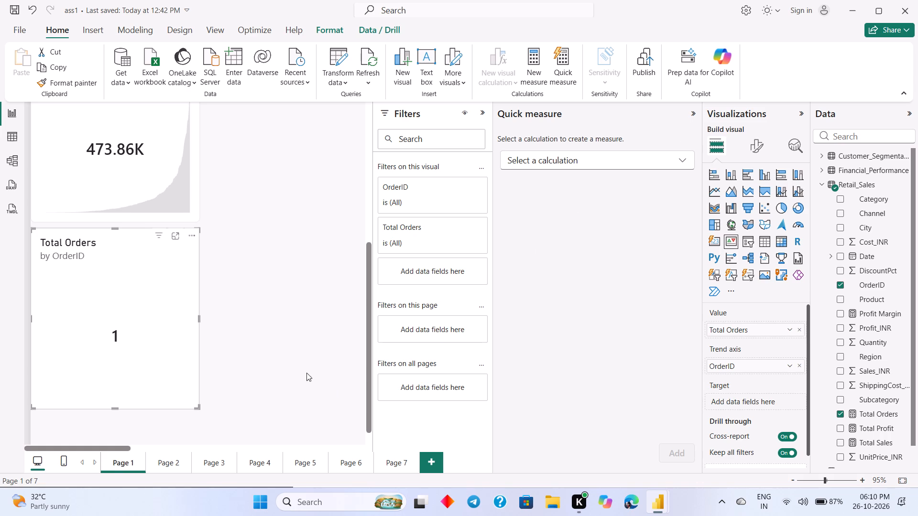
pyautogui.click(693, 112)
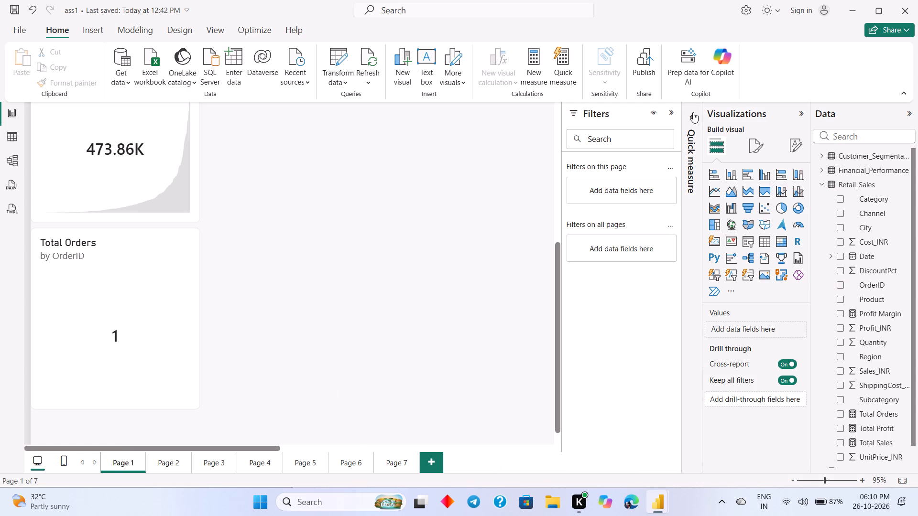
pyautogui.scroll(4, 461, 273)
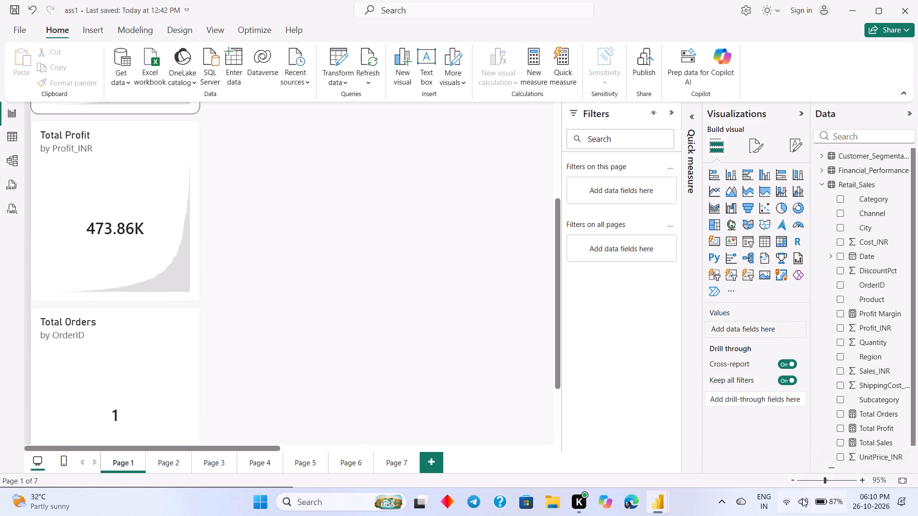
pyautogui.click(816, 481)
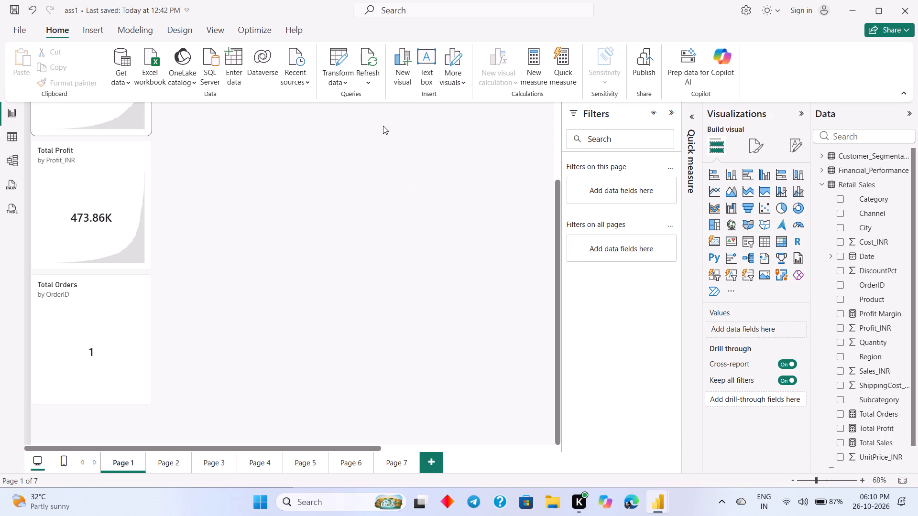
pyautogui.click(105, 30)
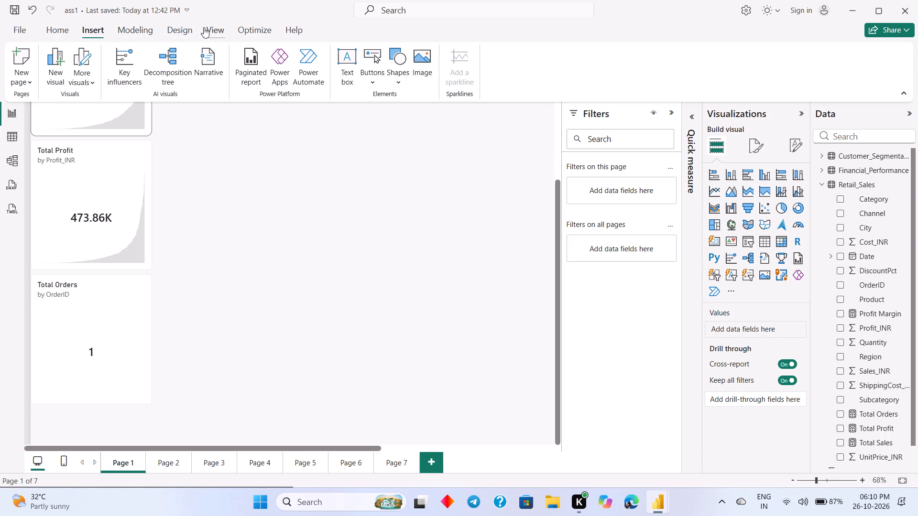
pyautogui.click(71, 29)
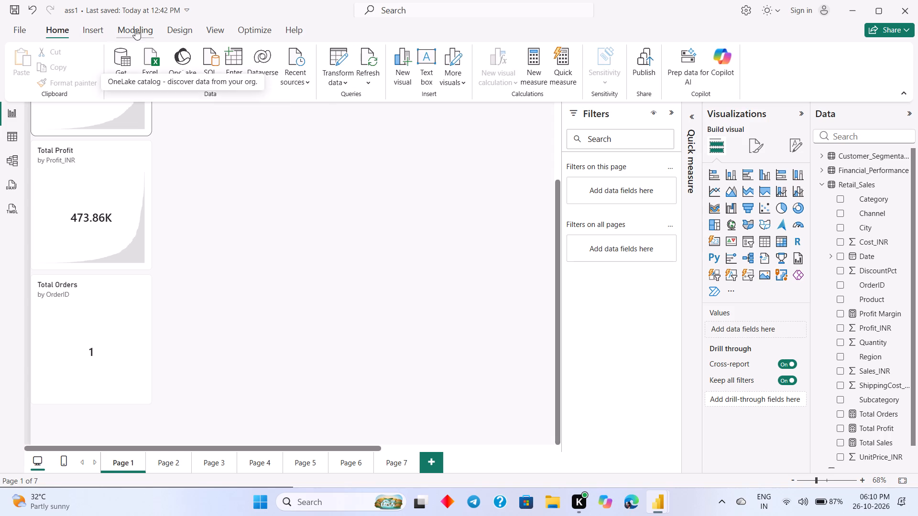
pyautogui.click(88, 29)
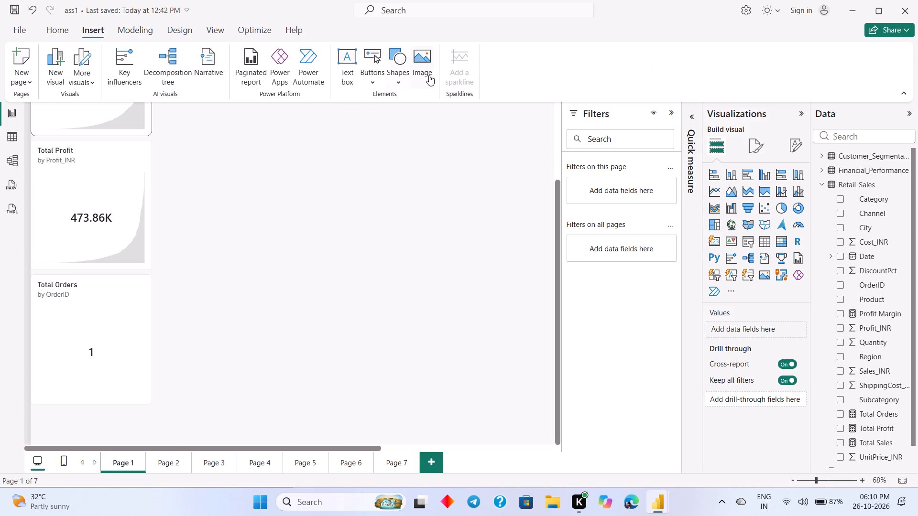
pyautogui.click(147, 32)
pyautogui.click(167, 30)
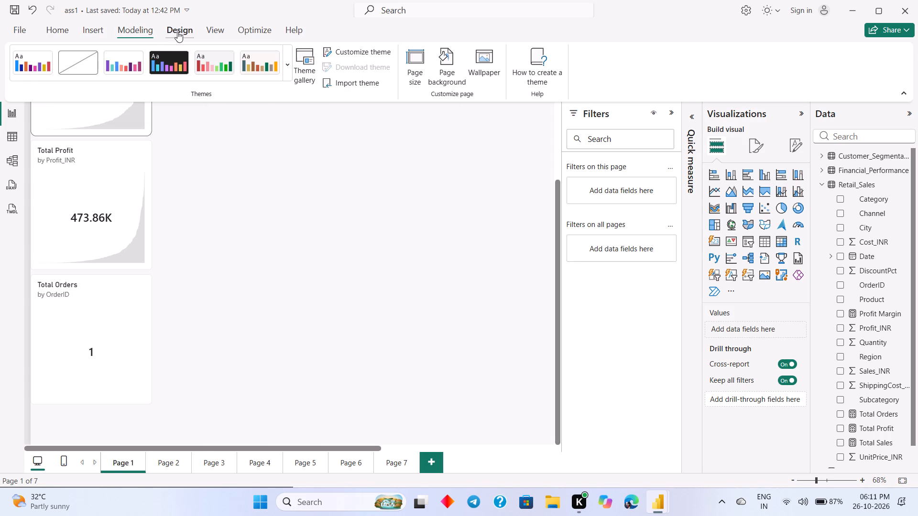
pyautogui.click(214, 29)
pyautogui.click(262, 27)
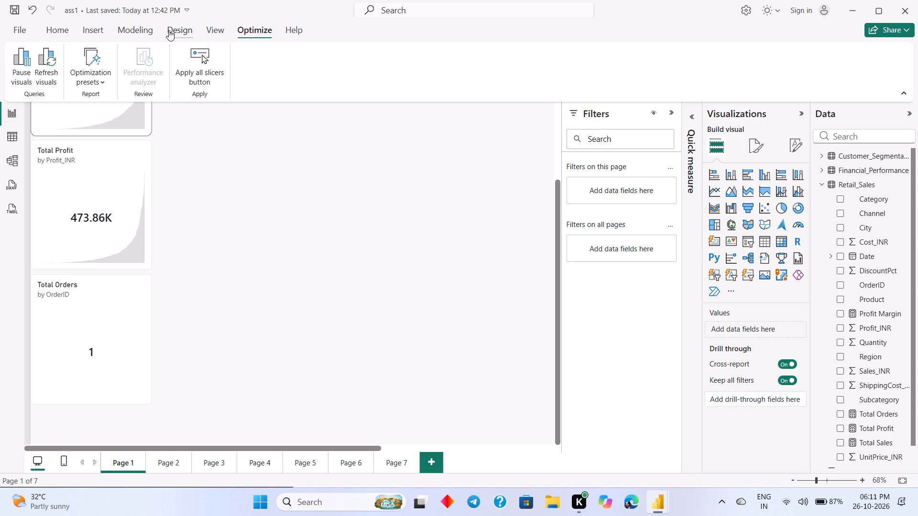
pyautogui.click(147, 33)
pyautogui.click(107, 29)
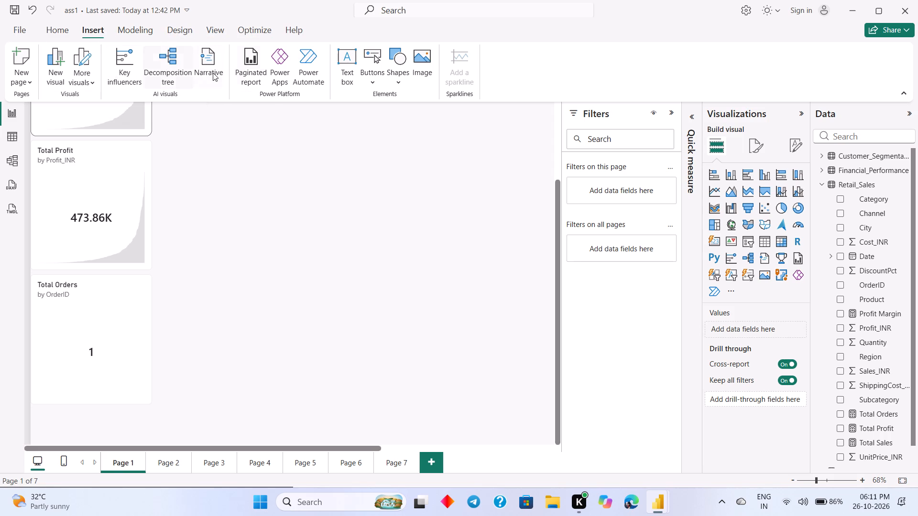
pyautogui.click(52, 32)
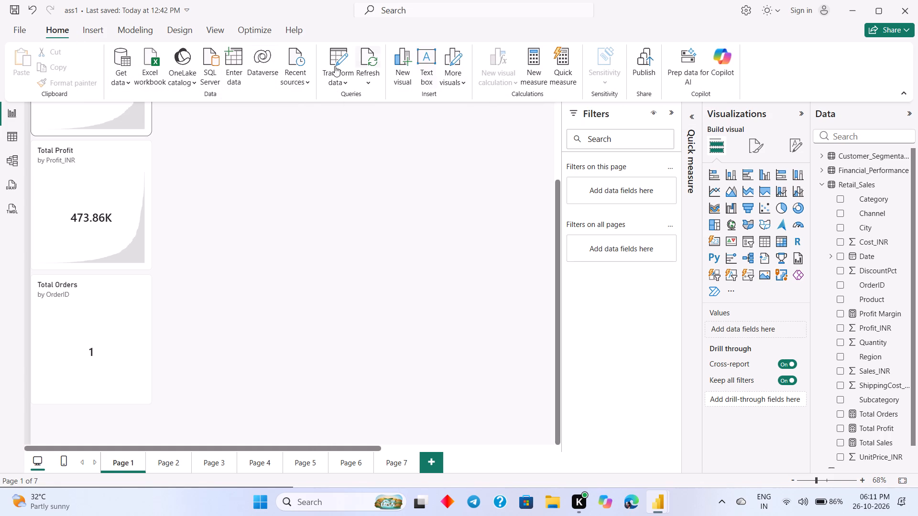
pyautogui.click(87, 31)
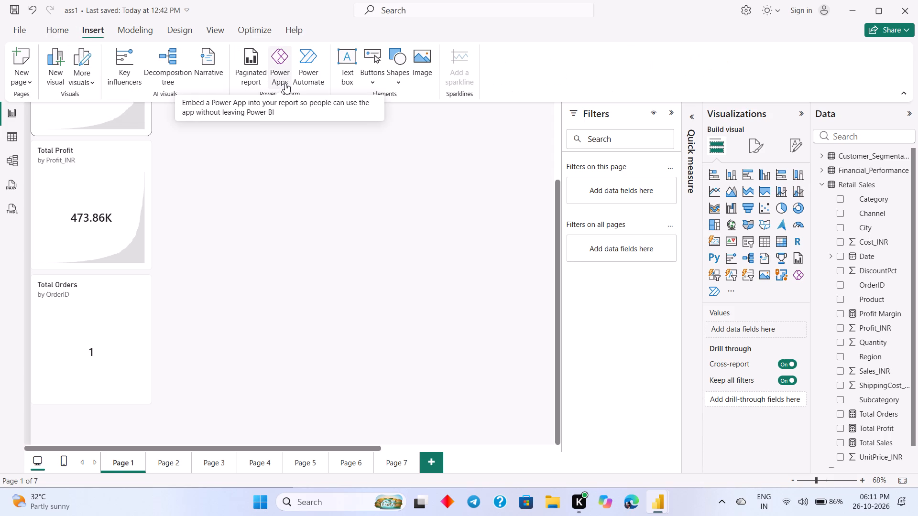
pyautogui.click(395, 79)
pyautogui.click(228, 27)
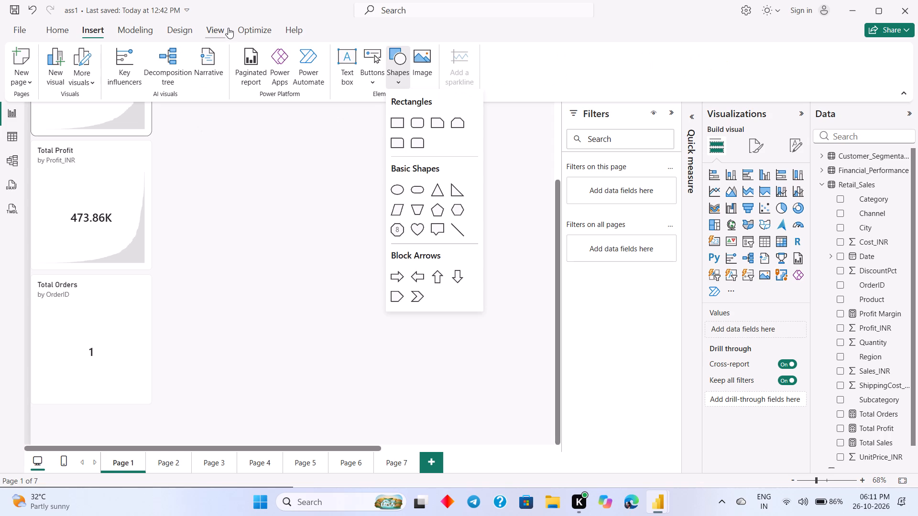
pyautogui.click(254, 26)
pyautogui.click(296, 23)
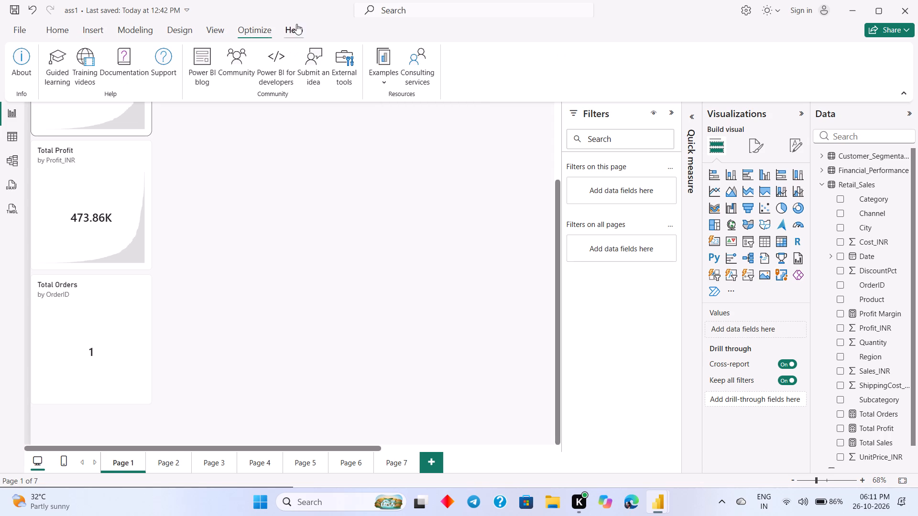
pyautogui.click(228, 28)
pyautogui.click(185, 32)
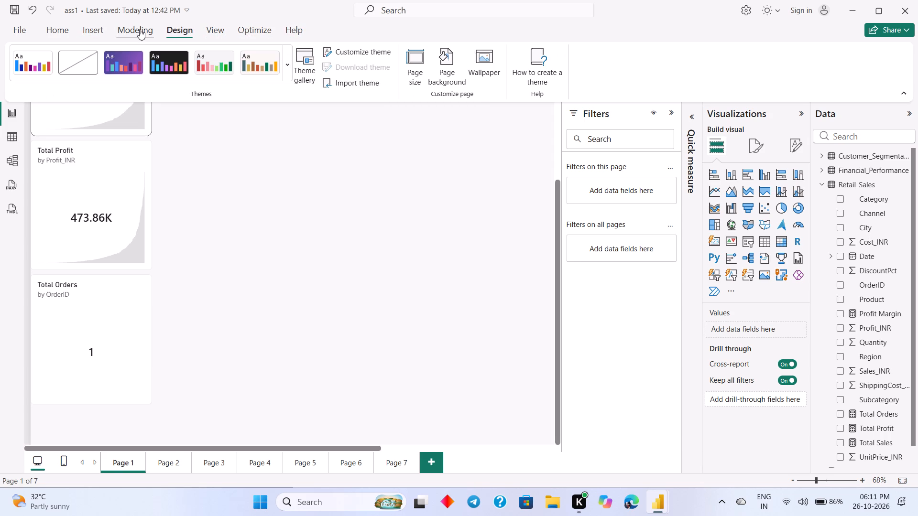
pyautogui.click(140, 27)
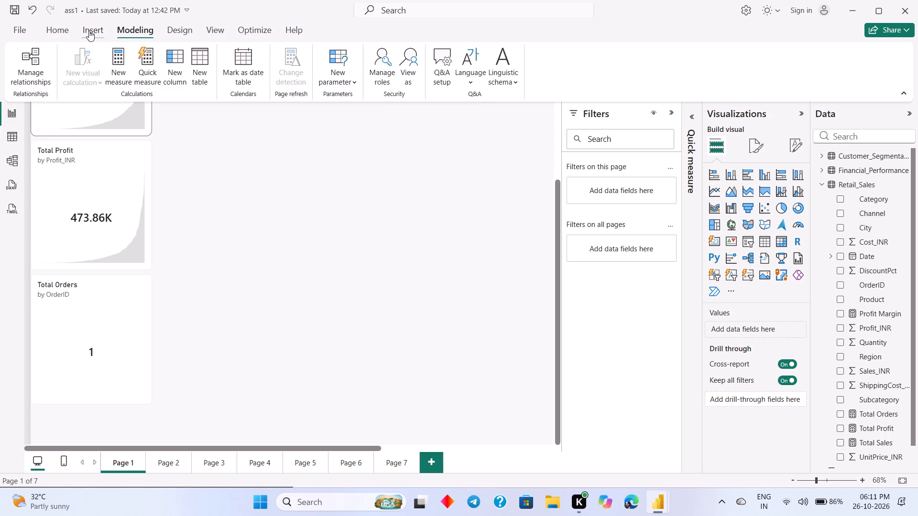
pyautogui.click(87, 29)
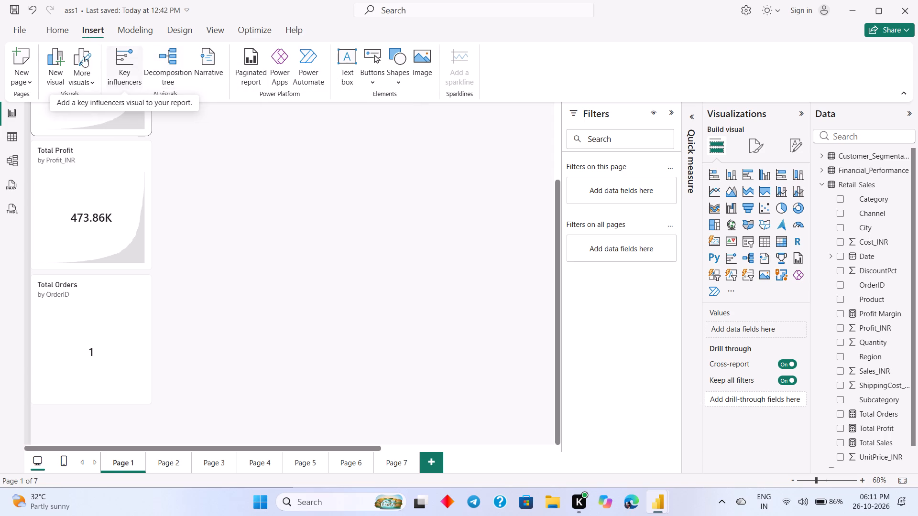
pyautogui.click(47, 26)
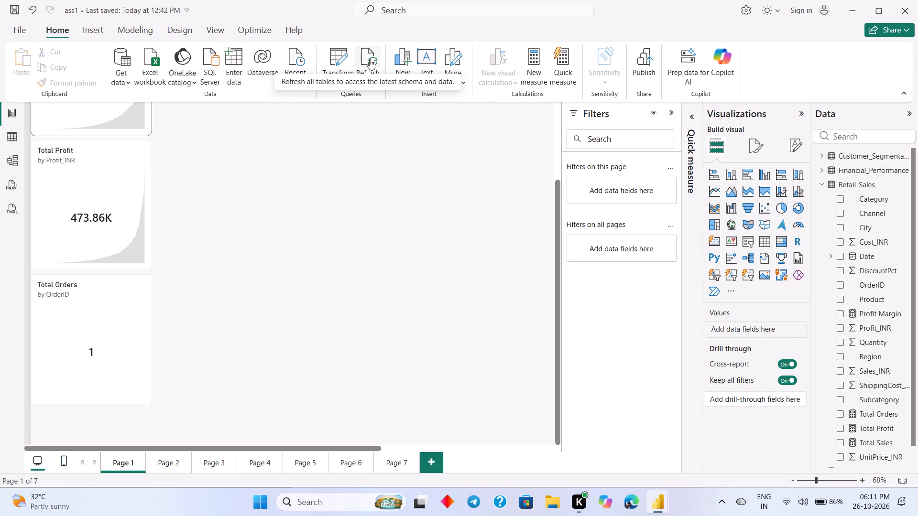
pyautogui.click(80, 29)
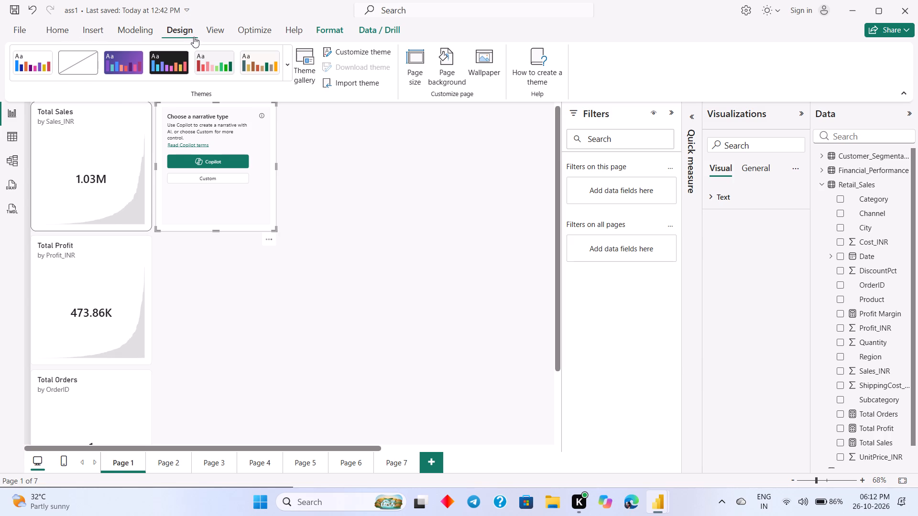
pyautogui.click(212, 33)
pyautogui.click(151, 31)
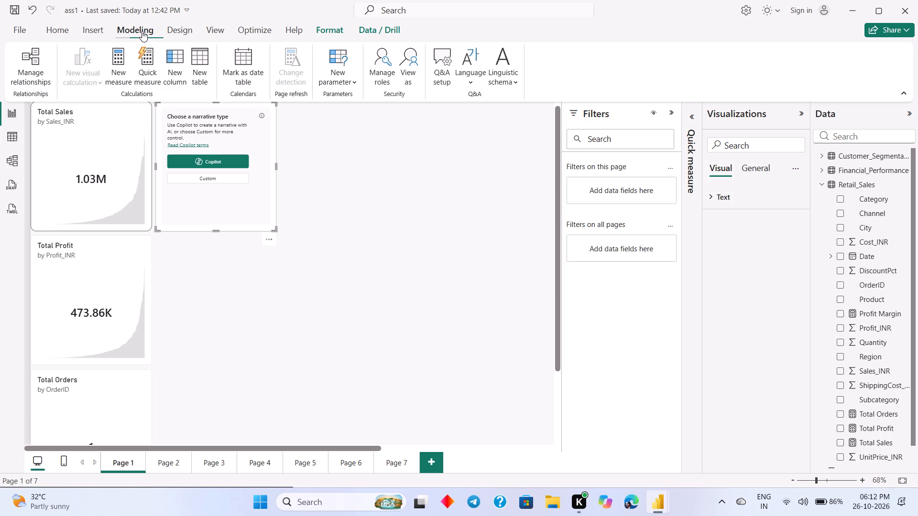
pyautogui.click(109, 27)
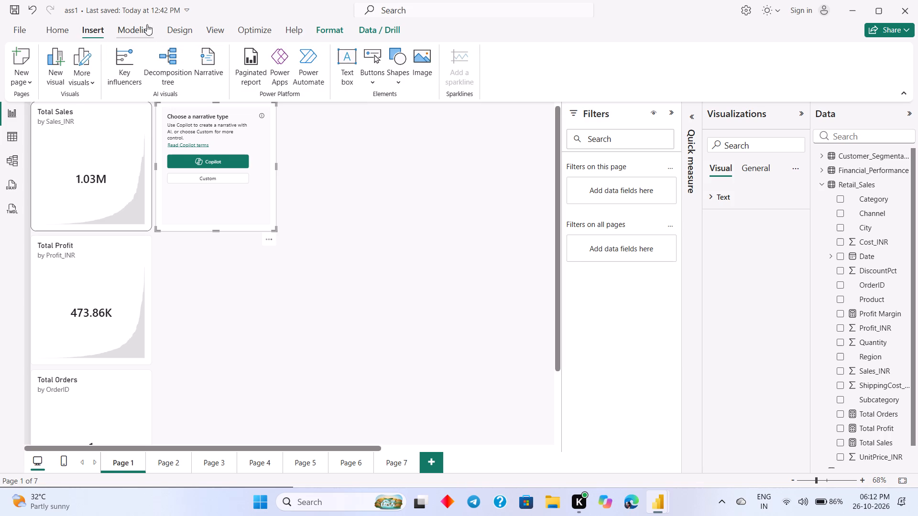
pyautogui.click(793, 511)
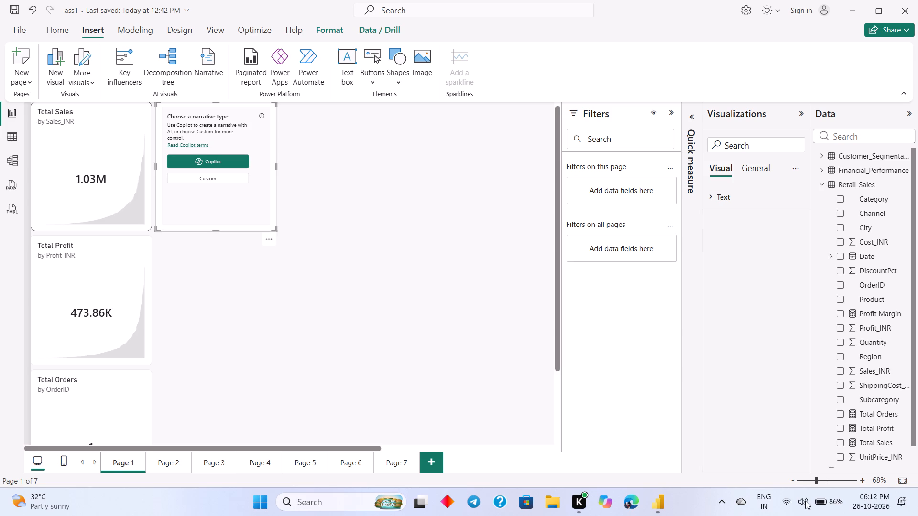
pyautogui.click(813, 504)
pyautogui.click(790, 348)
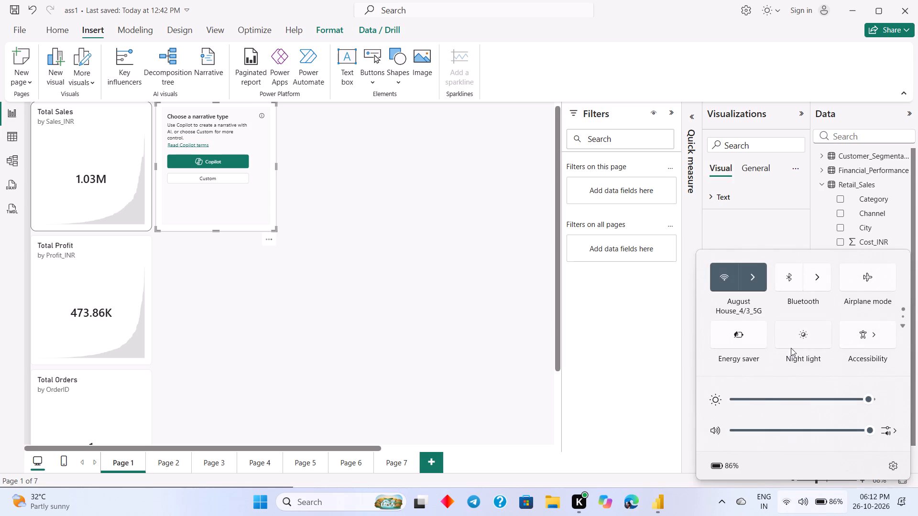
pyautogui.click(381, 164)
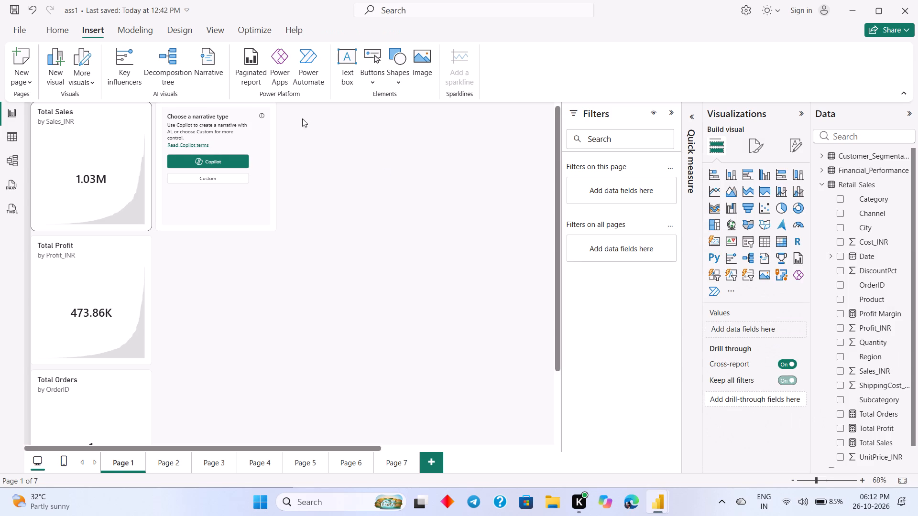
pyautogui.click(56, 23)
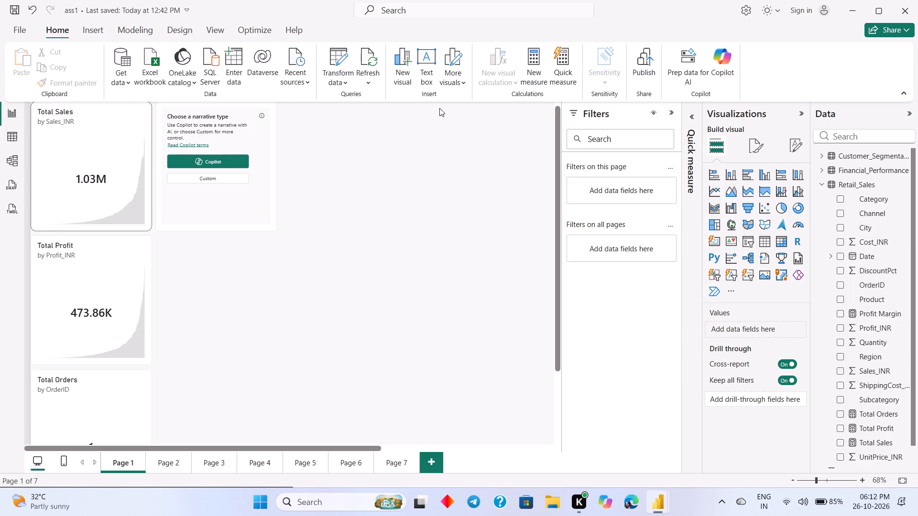
# Remove the empty Narrative visual beside the Total Sales card on Page 1.
pyautogui.click(216, 206)
pyautogui.click(267, 240)
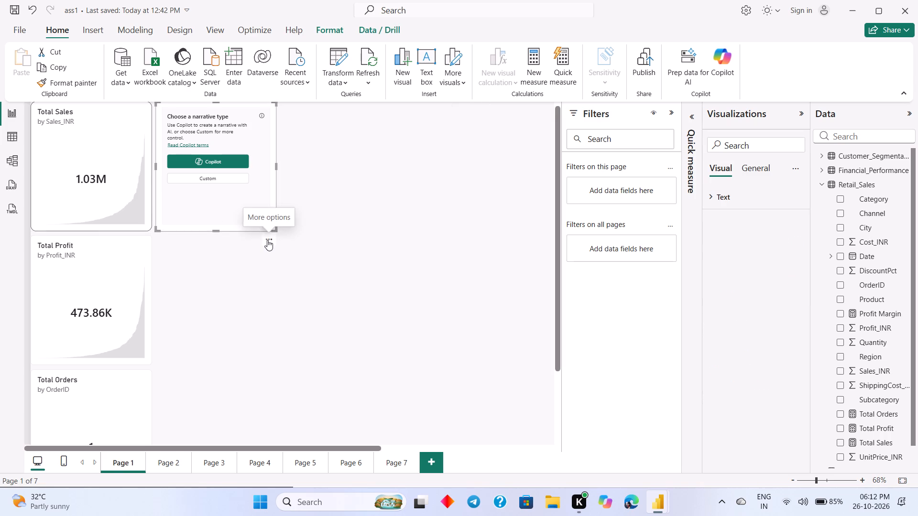
pyautogui.click(280, 255)
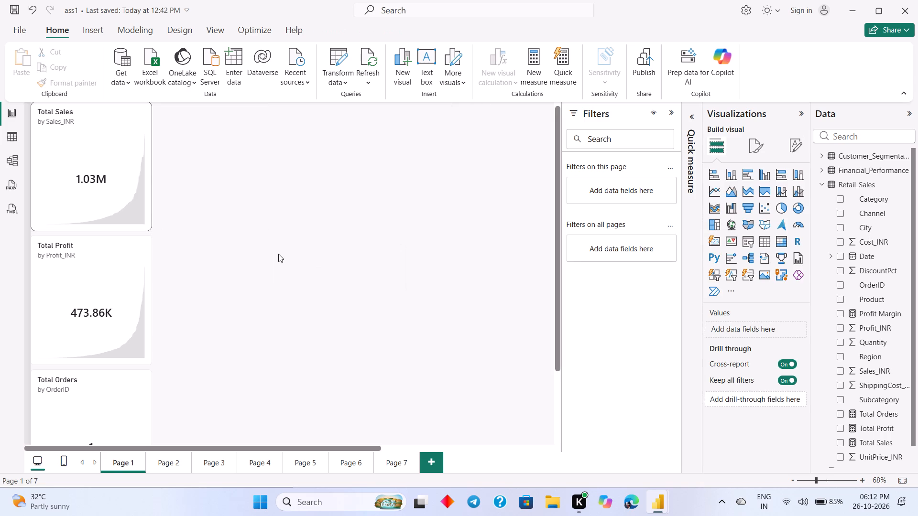
pyautogui.click(274, 234)
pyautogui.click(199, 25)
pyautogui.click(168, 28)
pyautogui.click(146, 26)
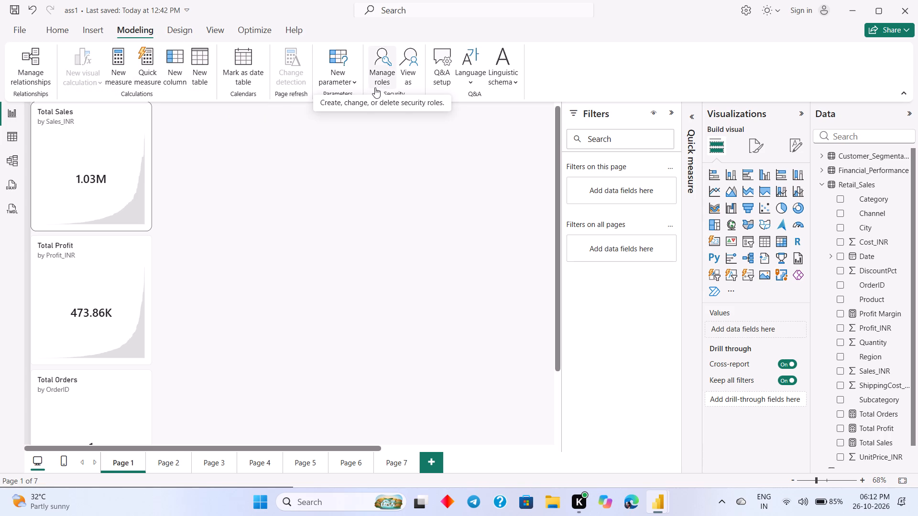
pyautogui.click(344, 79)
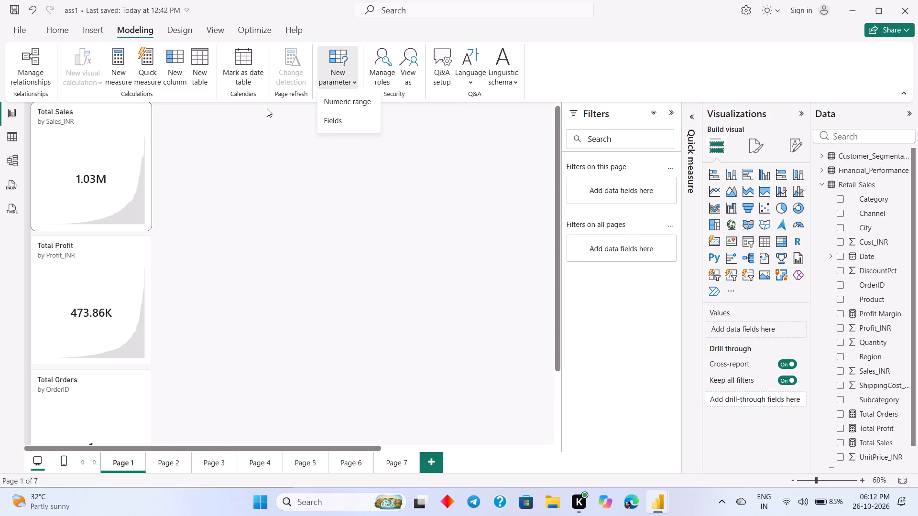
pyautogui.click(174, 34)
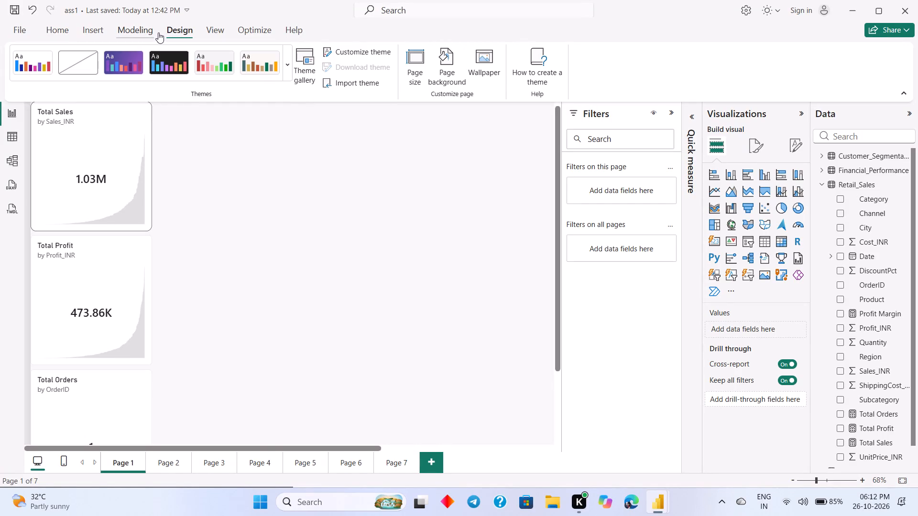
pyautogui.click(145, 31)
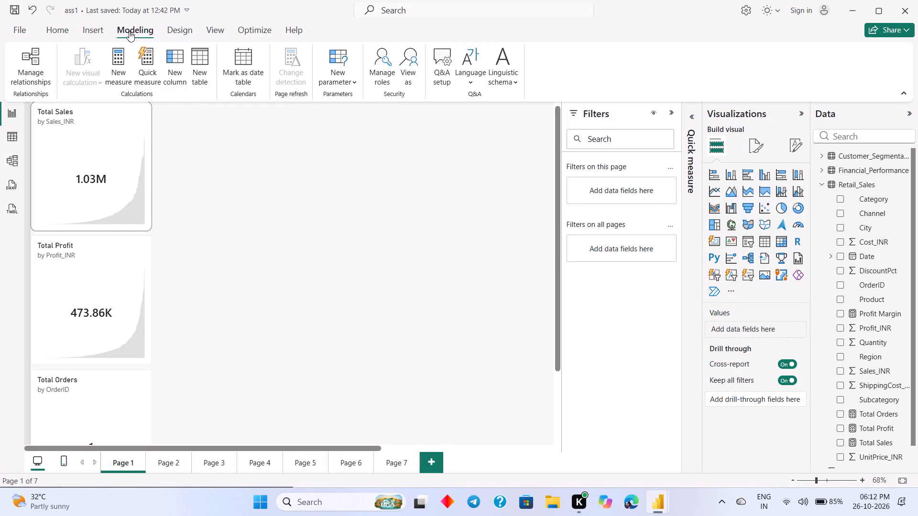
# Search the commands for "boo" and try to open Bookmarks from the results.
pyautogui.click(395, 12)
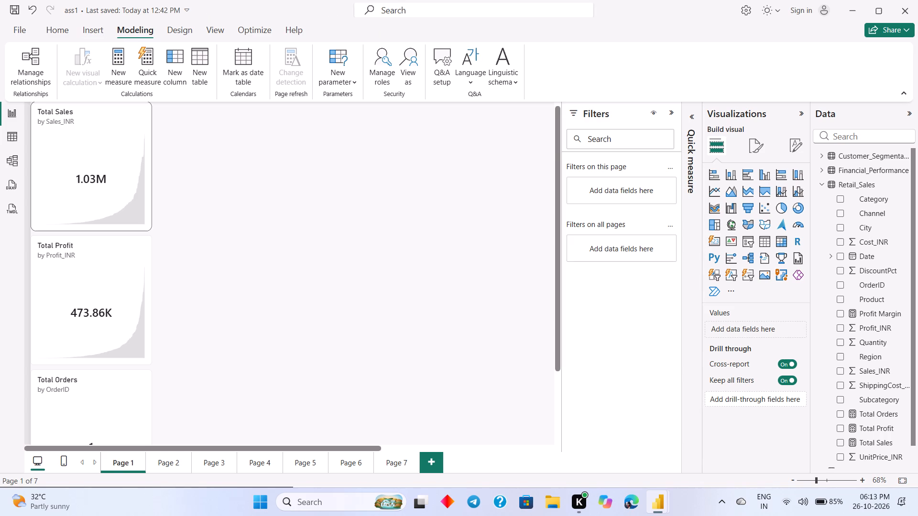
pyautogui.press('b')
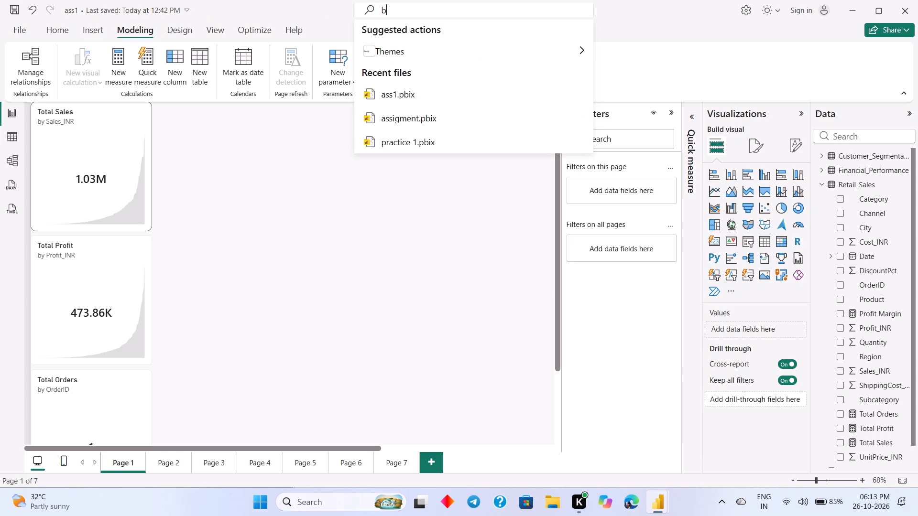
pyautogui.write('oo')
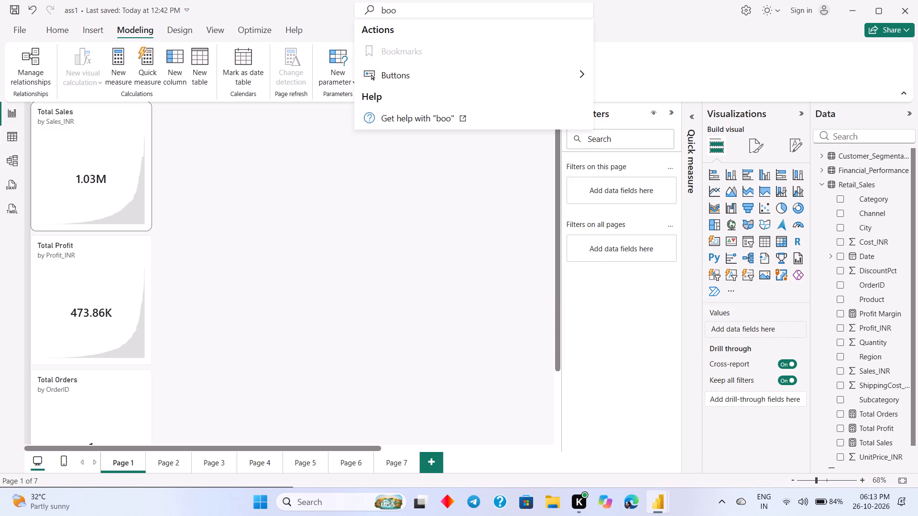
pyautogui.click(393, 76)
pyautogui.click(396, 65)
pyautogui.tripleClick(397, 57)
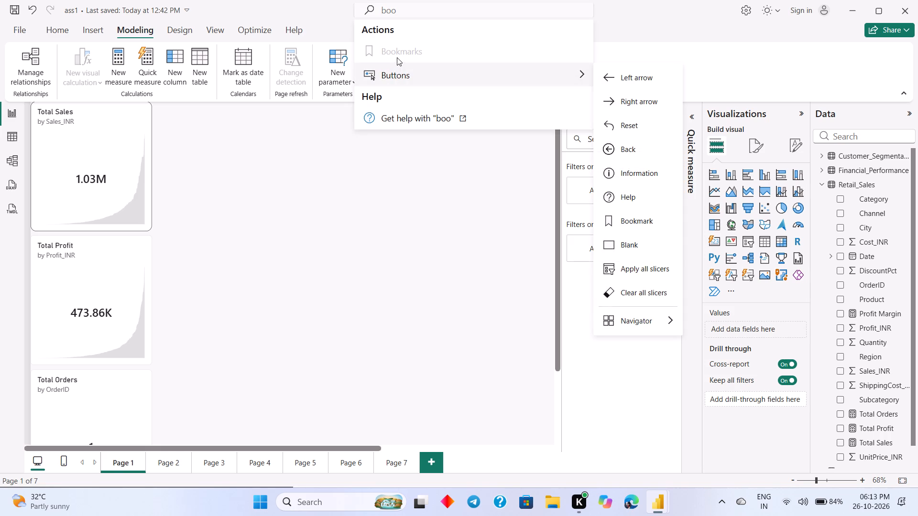
# Undo the last change to the report.
pyautogui.click(39, 14)
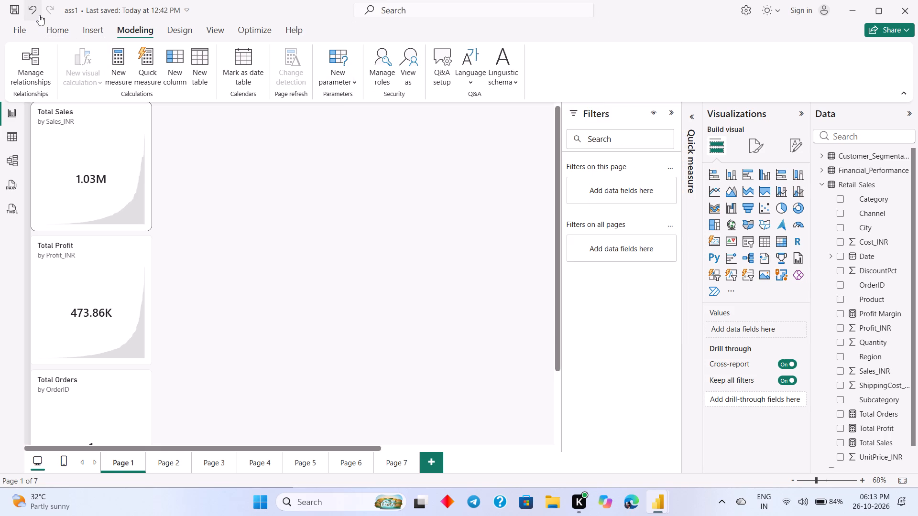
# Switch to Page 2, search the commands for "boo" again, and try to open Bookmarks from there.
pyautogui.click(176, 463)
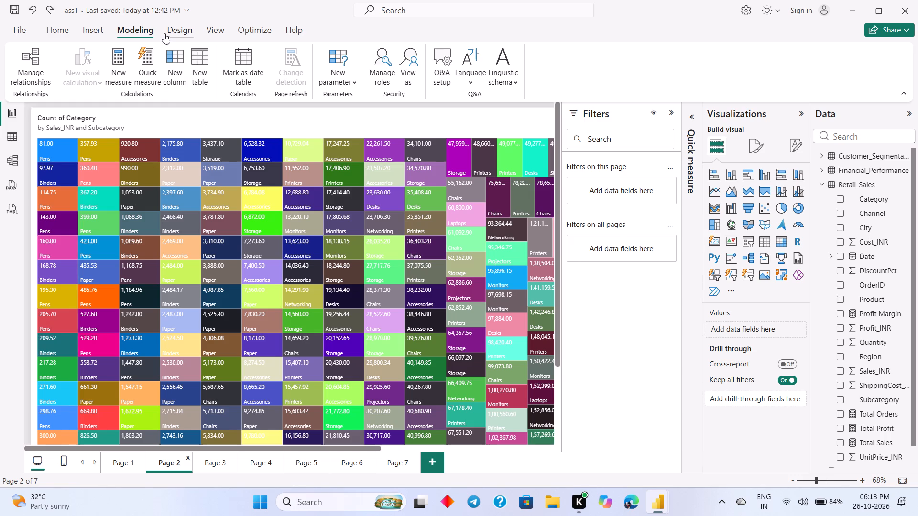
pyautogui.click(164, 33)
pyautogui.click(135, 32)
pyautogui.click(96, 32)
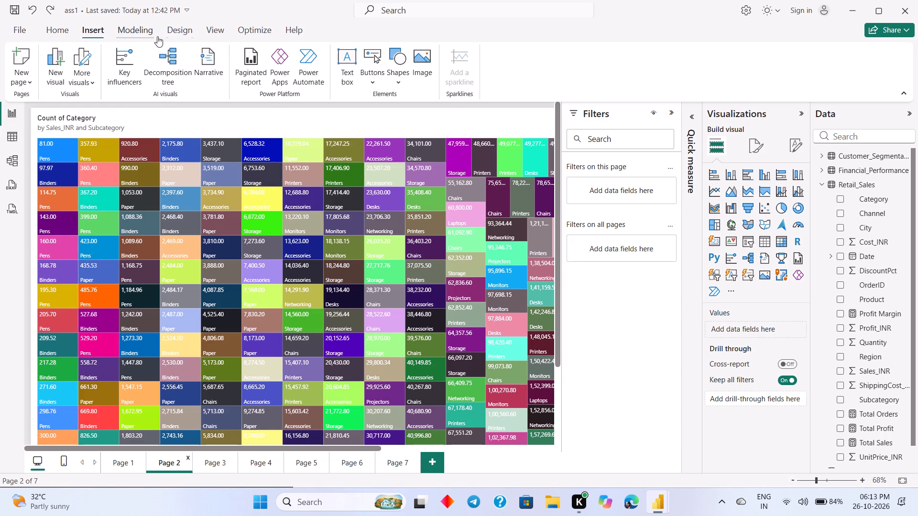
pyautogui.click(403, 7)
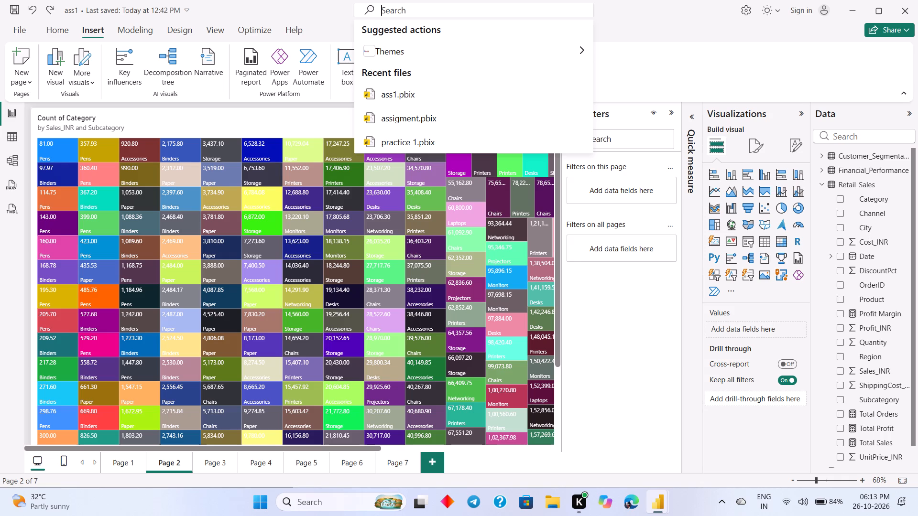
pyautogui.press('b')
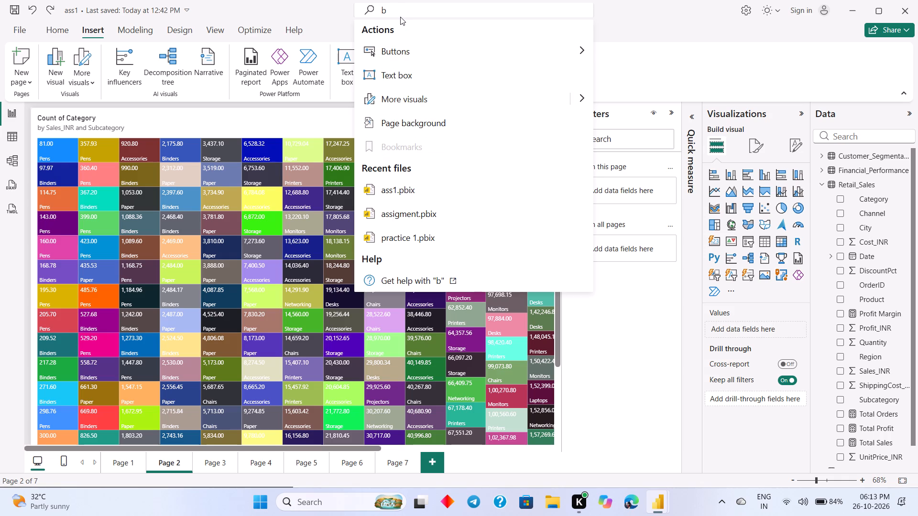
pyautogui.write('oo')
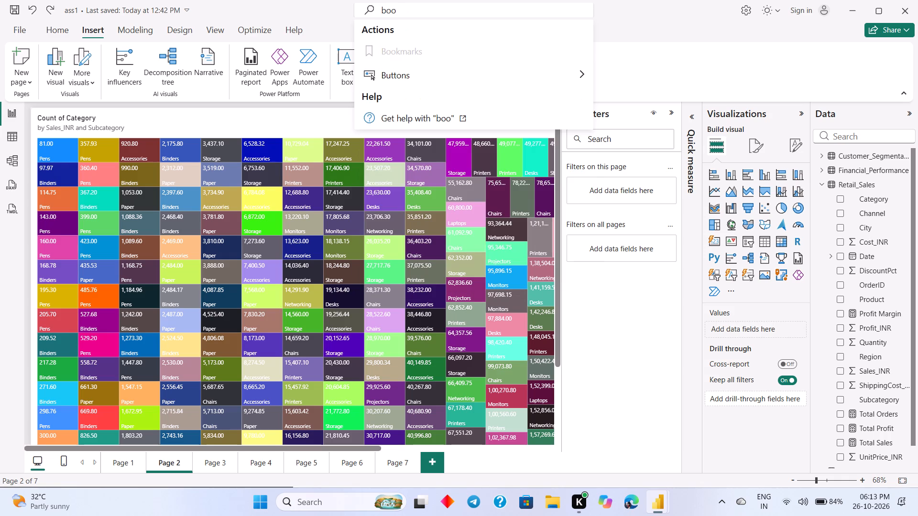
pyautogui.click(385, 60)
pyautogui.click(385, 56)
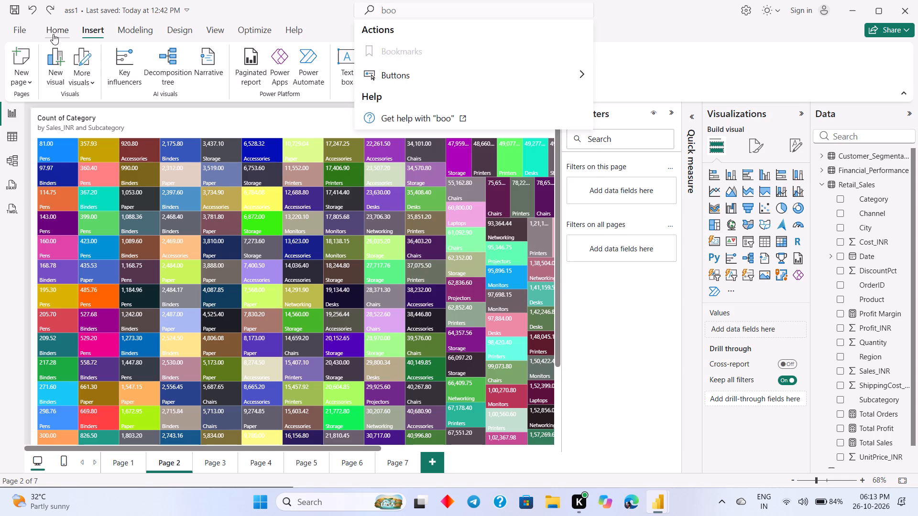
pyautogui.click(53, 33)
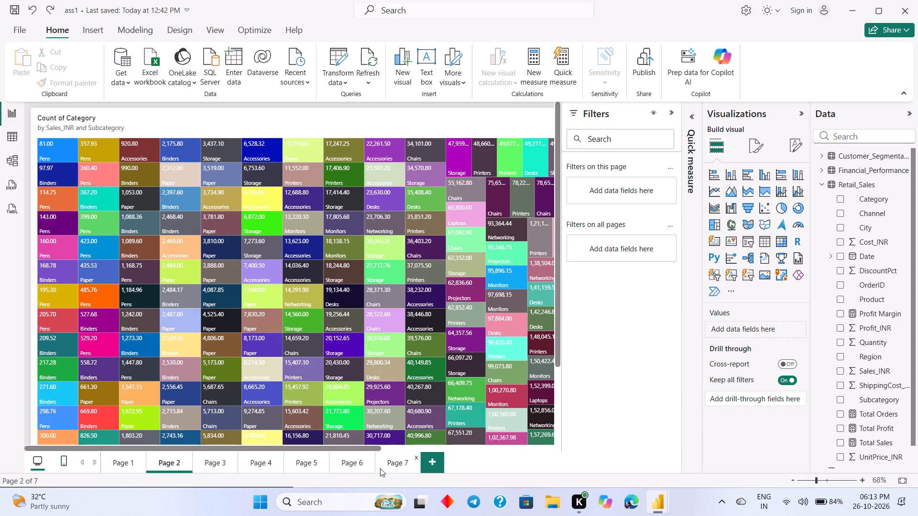
# Remove the empty Narrative visual from Page 7.
pyautogui.click(383, 468)
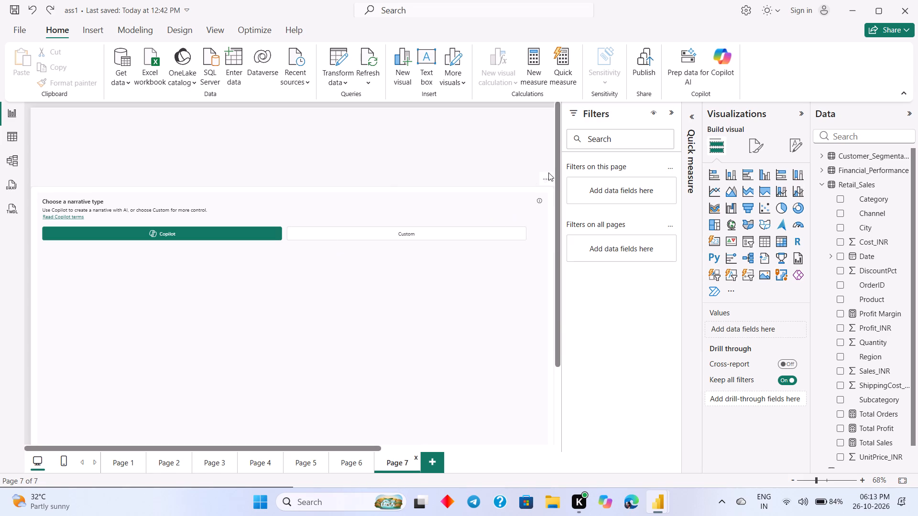
pyautogui.click(548, 172)
pyautogui.click(546, 175)
pyautogui.click(563, 188)
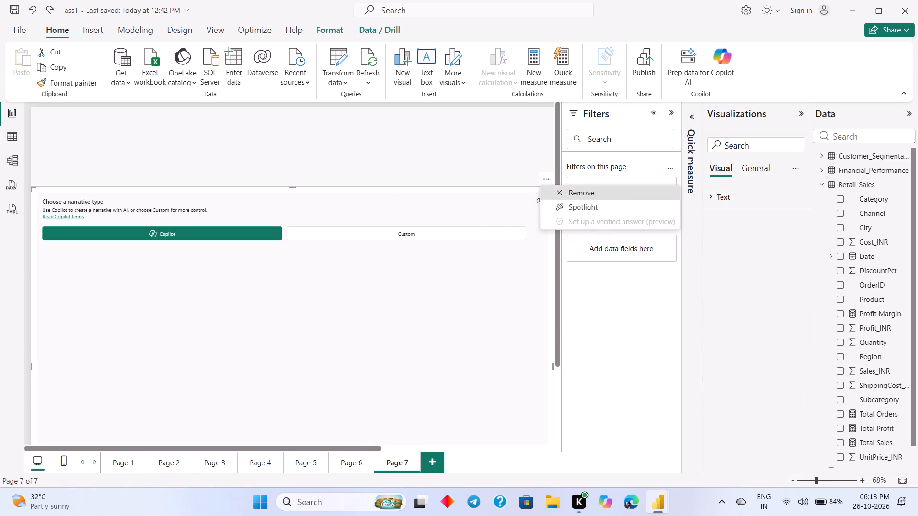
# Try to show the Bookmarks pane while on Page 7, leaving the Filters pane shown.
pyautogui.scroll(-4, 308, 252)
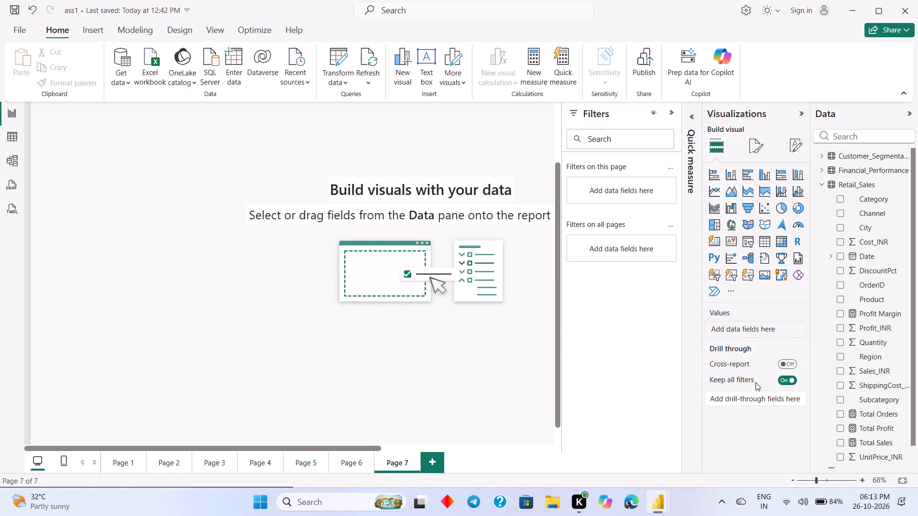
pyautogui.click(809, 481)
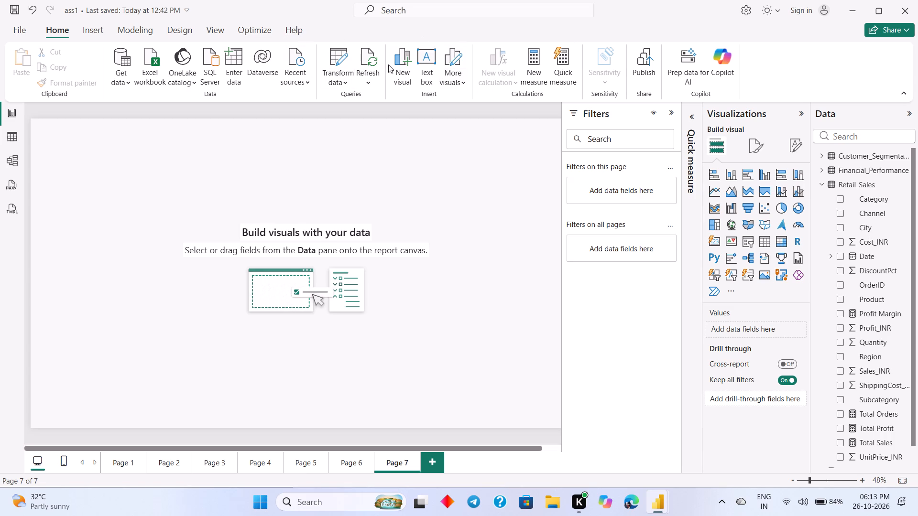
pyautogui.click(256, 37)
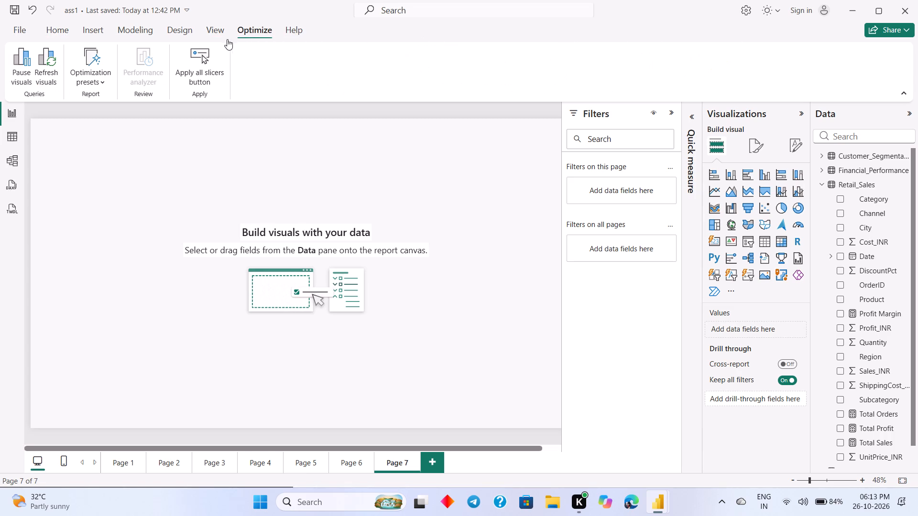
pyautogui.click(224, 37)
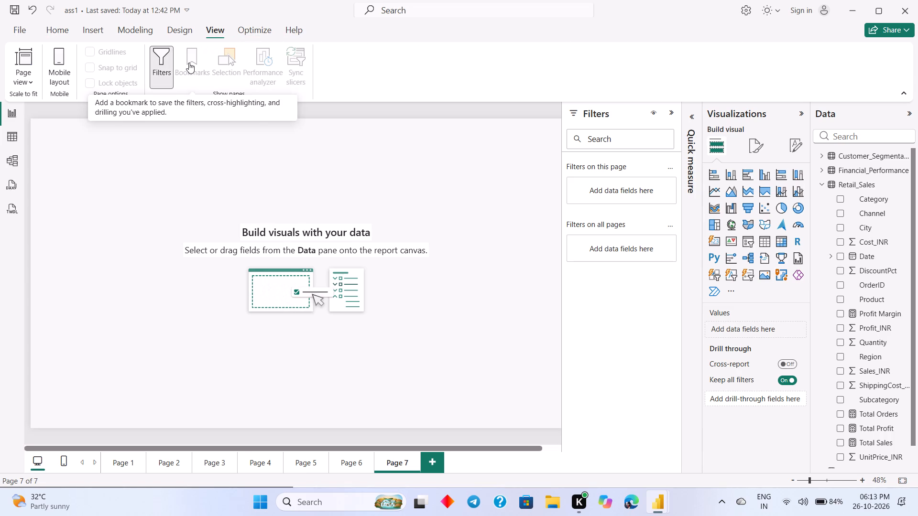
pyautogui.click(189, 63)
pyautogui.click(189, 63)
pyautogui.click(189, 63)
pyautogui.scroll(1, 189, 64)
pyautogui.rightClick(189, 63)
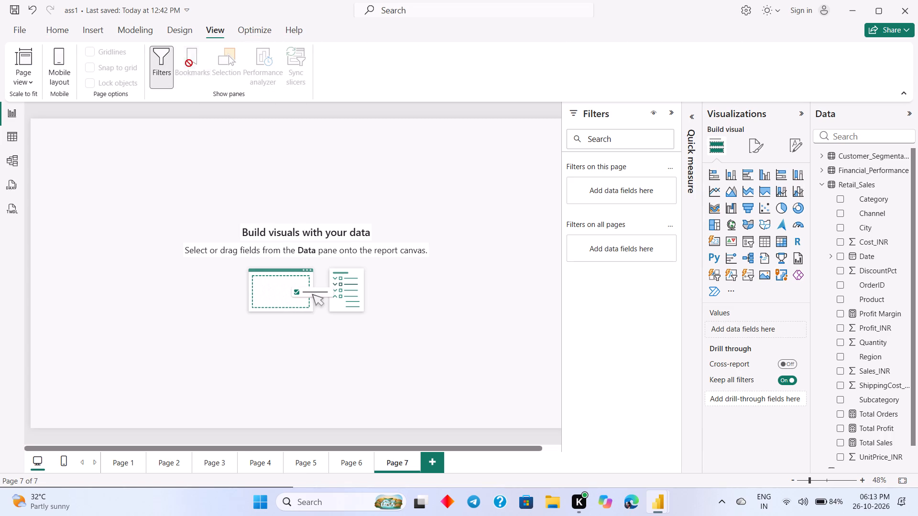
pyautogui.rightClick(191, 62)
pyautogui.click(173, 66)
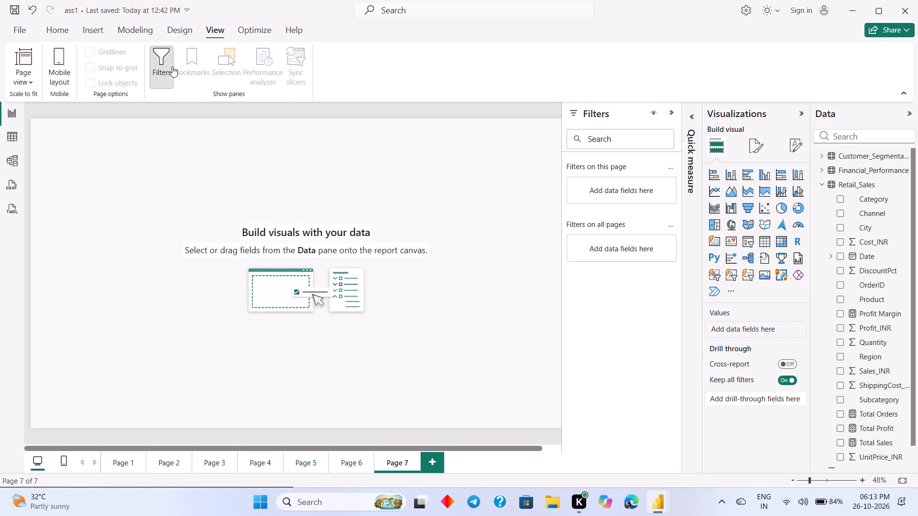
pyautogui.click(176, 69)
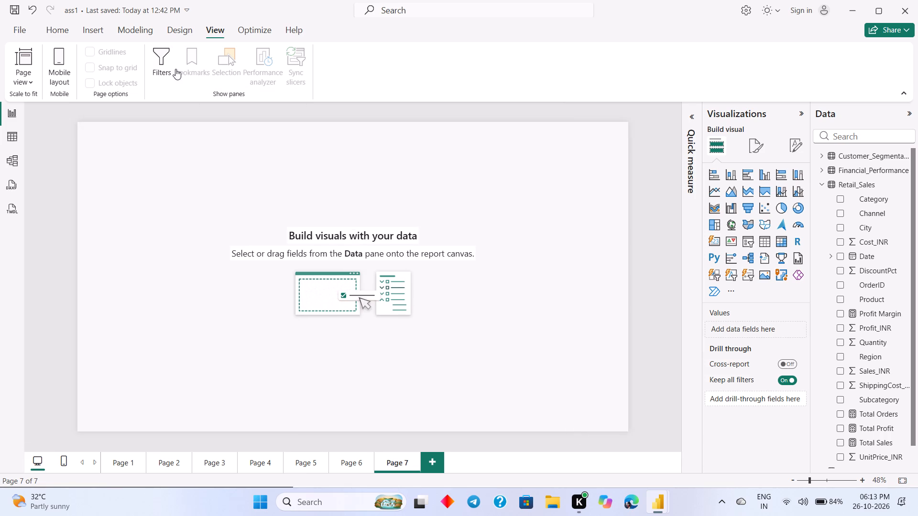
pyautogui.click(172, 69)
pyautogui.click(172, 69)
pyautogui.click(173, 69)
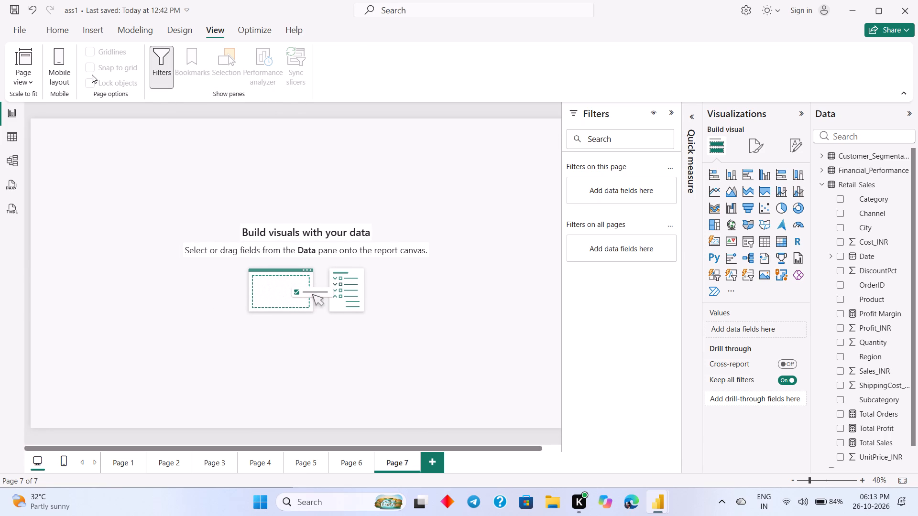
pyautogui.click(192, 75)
# On Page 5, move the waterfall chart into the page's upper-left corner, widening it and stretching it to the full page height.
pyautogui.click(339, 463)
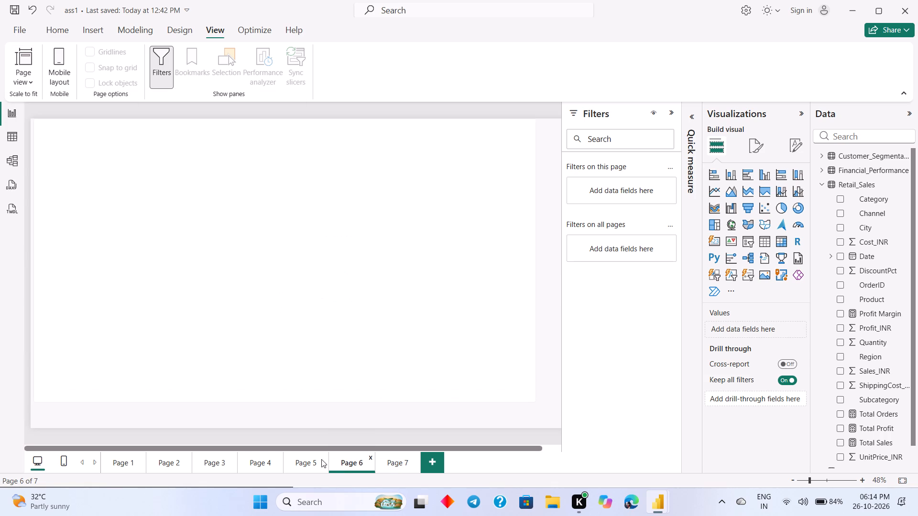
pyautogui.click(308, 471)
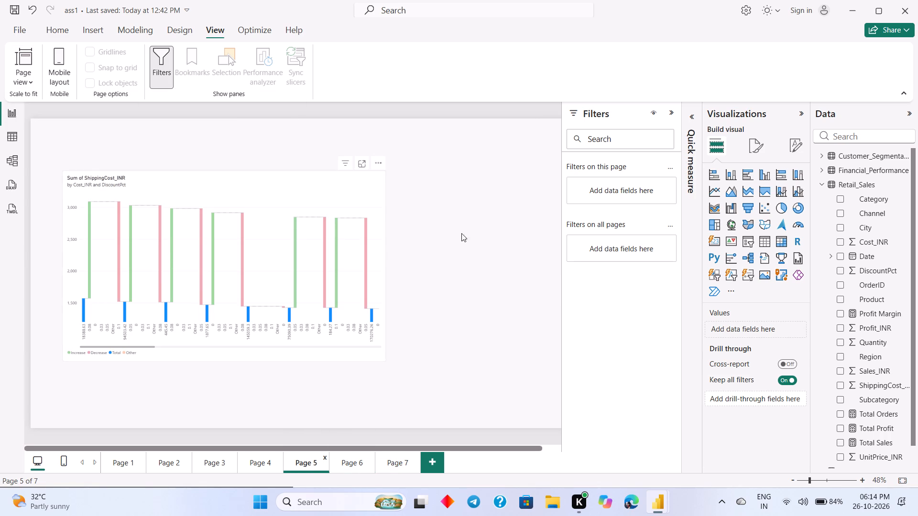
pyautogui.moveTo(329, 201); pyautogui.dragTo(307, 155)
pyautogui.moveTo(307, 155); pyautogui.dragTo(298, 161)
pyautogui.moveTo(251, 169); pyautogui.dragTo(256, 159)
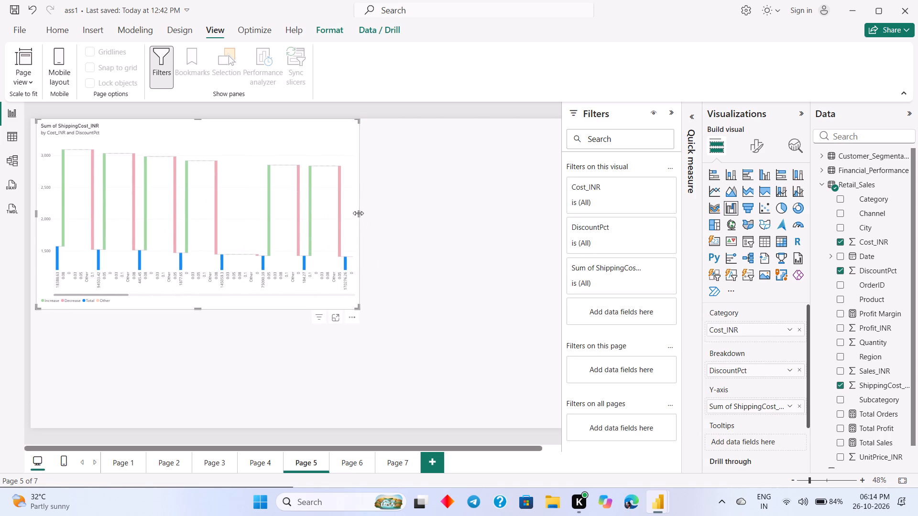
pyautogui.moveTo(357, 212); pyautogui.dragTo(463, 233)
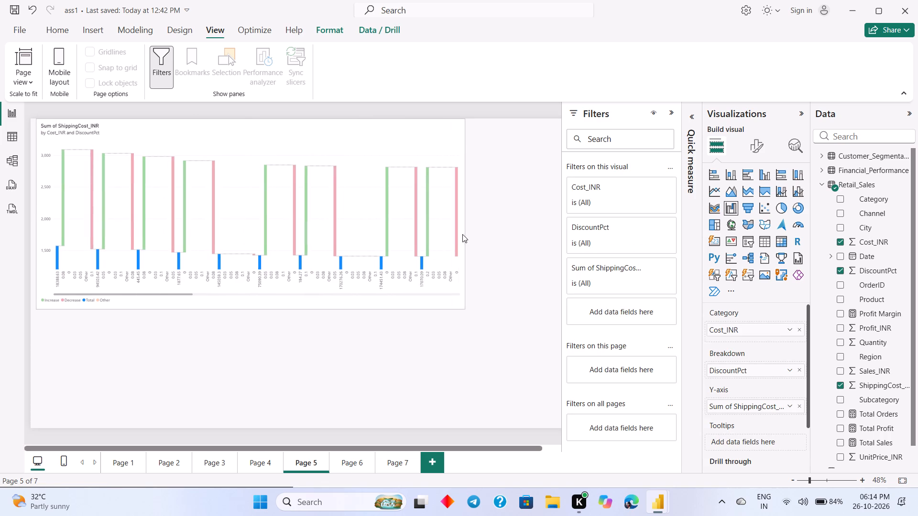
pyautogui.moveTo(250, 309); pyautogui.dragTo(256, 370)
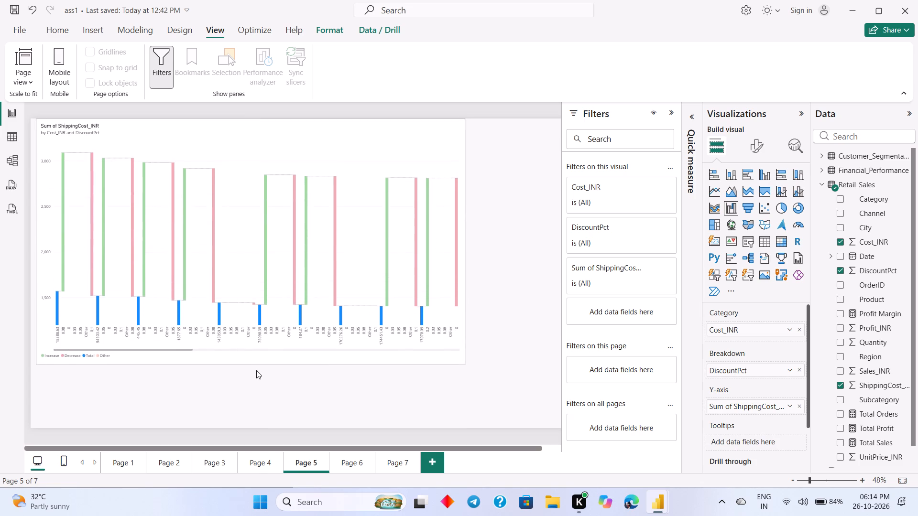
pyautogui.moveTo(256, 370); pyautogui.dragTo(266, 436)
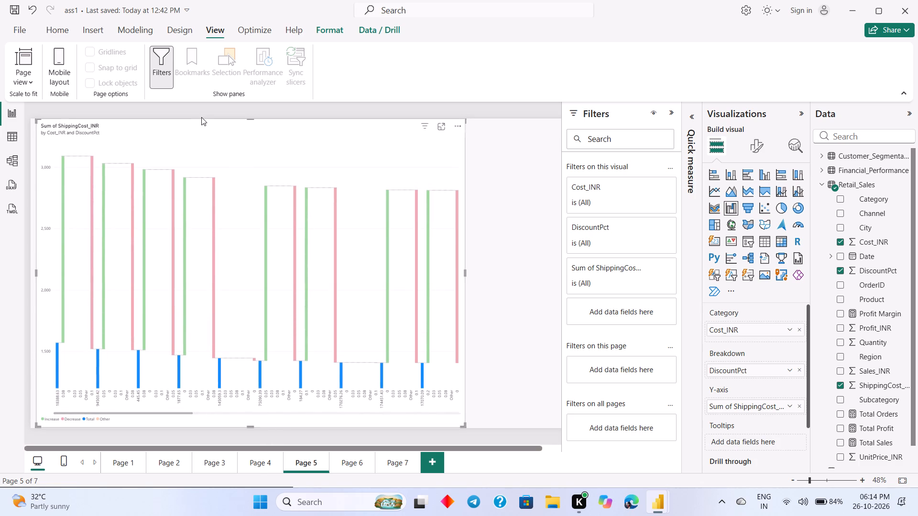
pyautogui.click(201, 117)
pyautogui.moveTo(244, 200); pyautogui.dragTo(242, 203)
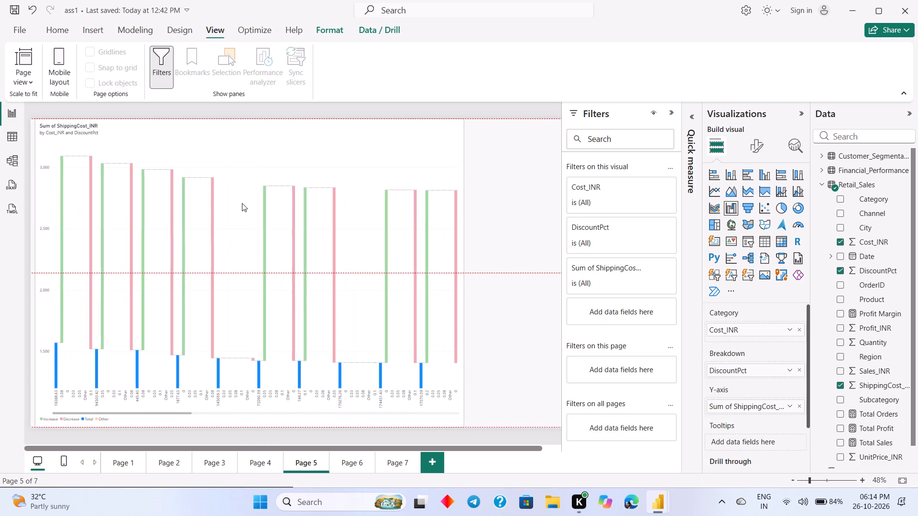
pyautogui.moveTo(242, 203); pyautogui.dragTo(222, 207)
pyautogui.click(219, 106)
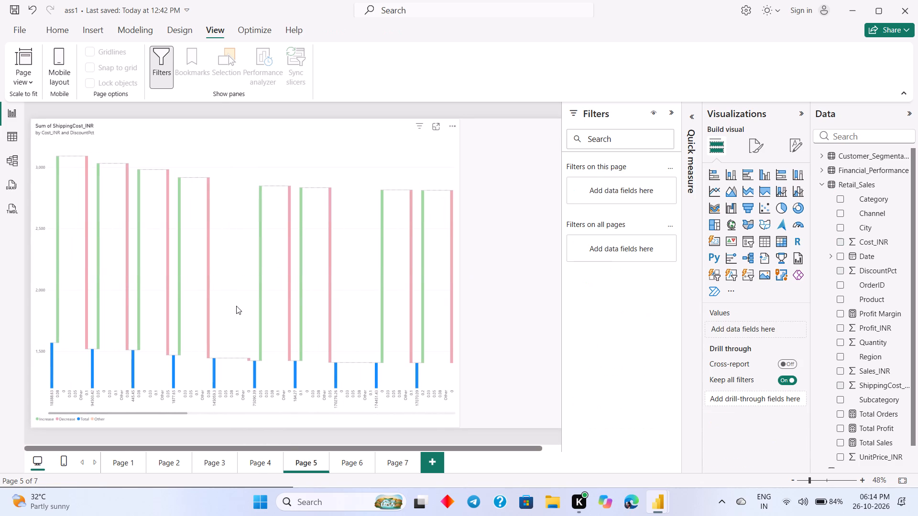
# On Page 4, select Retail in the Channel slicer, then enlarge the slicer and move it further from the Category slicer.
pyautogui.click(263, 473)
pyautogui.click(263, 472)
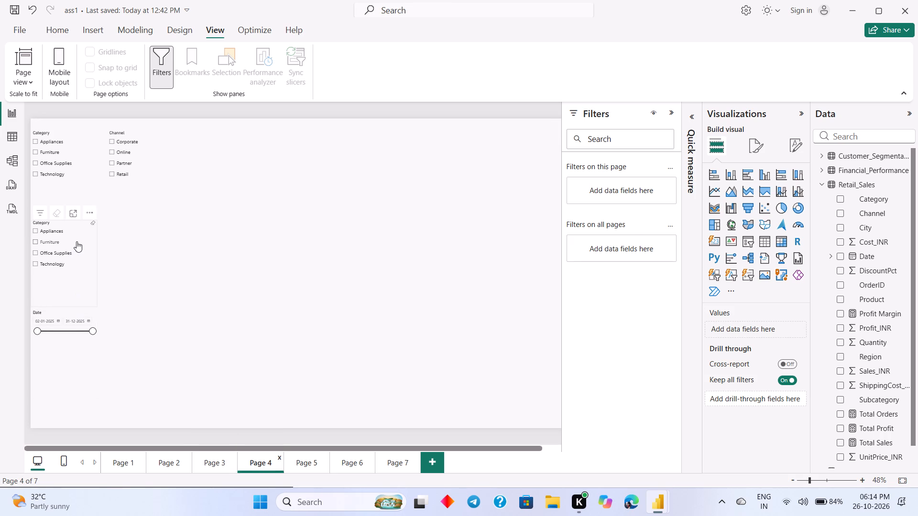
pyautogui.click(121, 169)
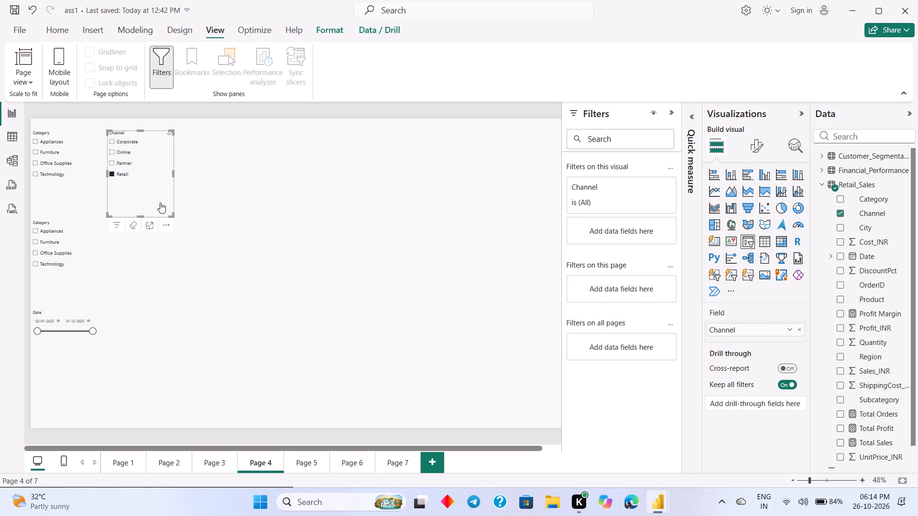
pyautogui.moveTo(172, 214); pyautogui.dragTo(195, 242)
pyautogui.moveTo(181, 215); pyautogui.dragTo(236, 214)
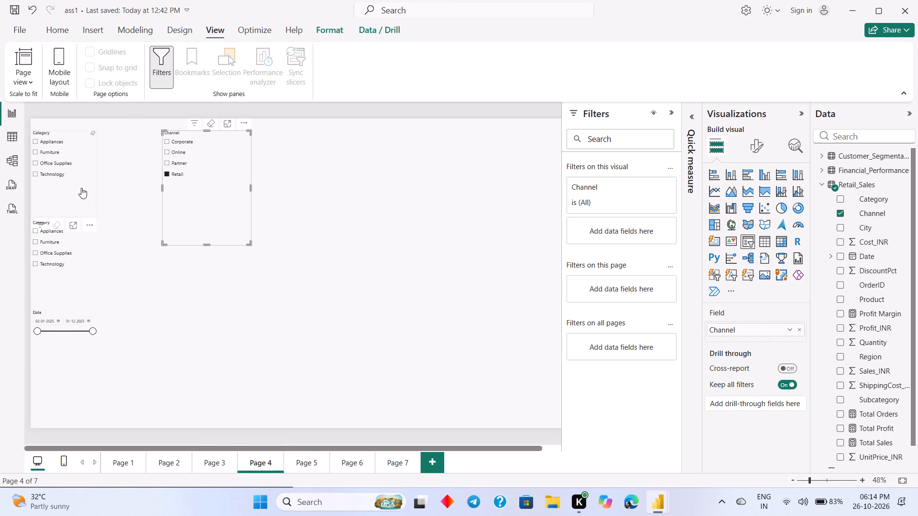
# Shift the upper Category slicer on Page 4 slightly to the right.
pyautogui.click(81, 188)
pyautogui.moveTo(81, 191); pyautogui.dragTo(89, 192)
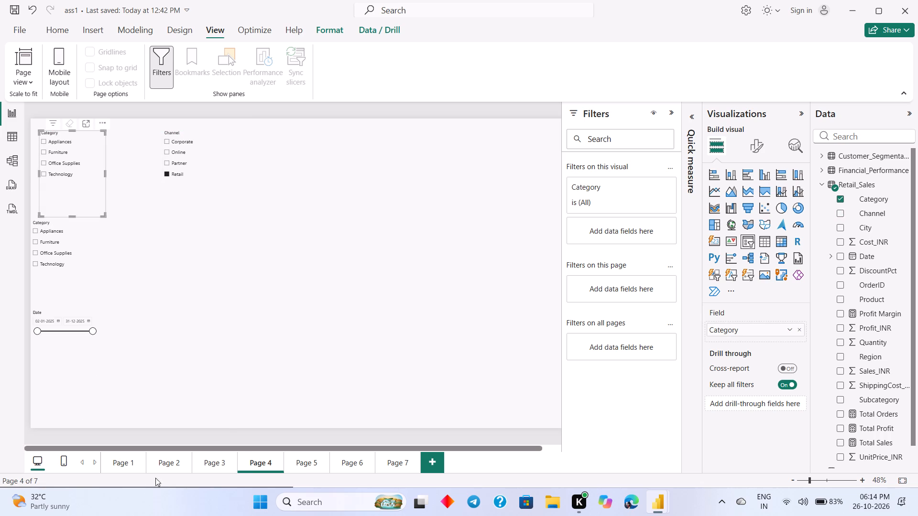
# On Page 3, move the region-by-product profit matrix up to the top edge of the page.
pyautogui.click(216, 462)
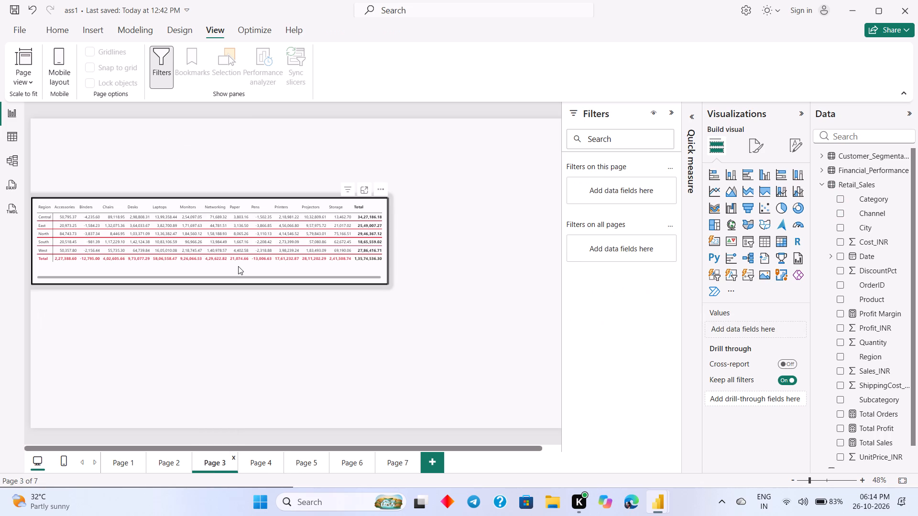
pyautogui.moveTo(238, 266); pyautogui.dragTo(241, 189)
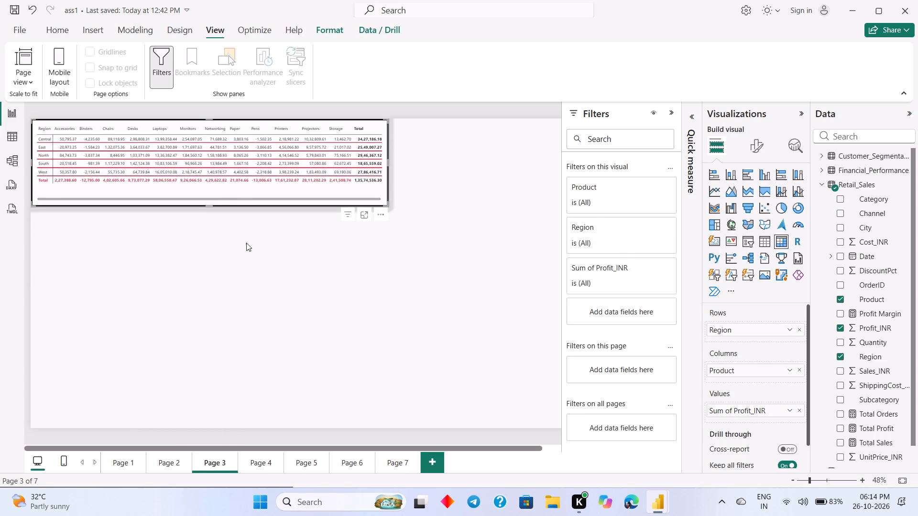
pyautogui.click(247, 265)
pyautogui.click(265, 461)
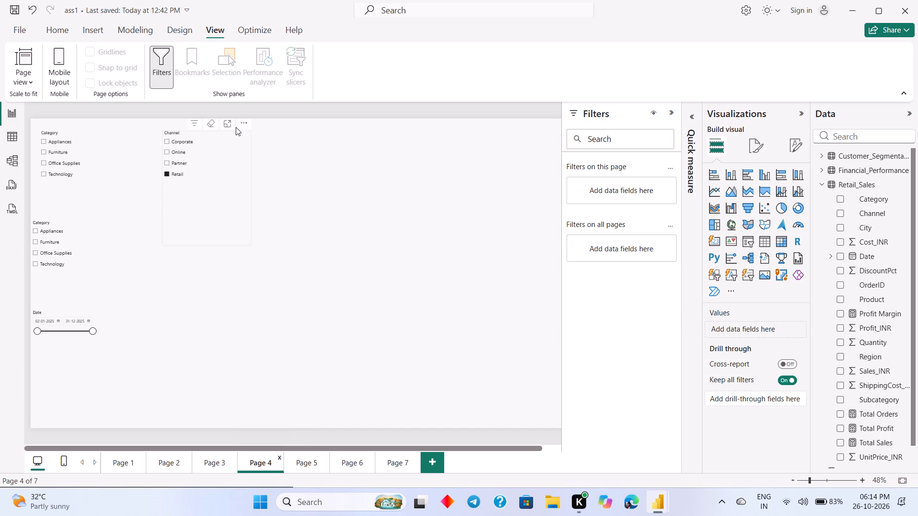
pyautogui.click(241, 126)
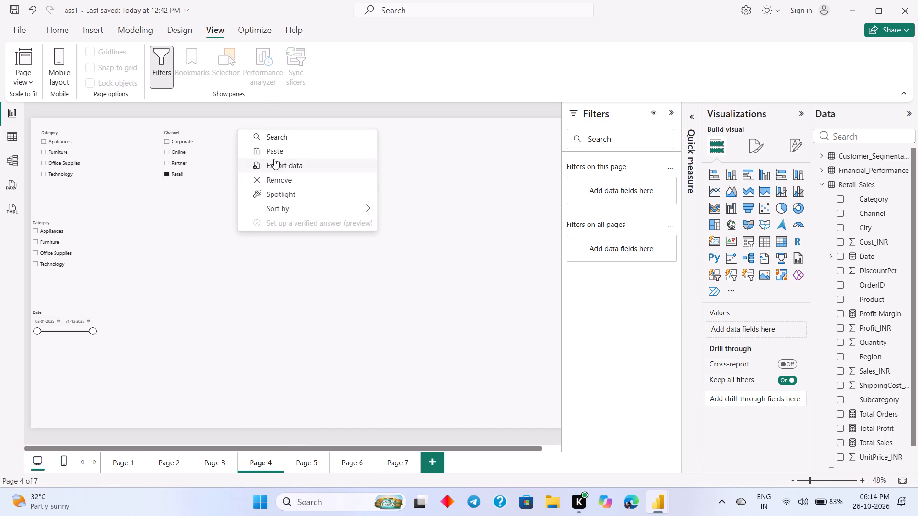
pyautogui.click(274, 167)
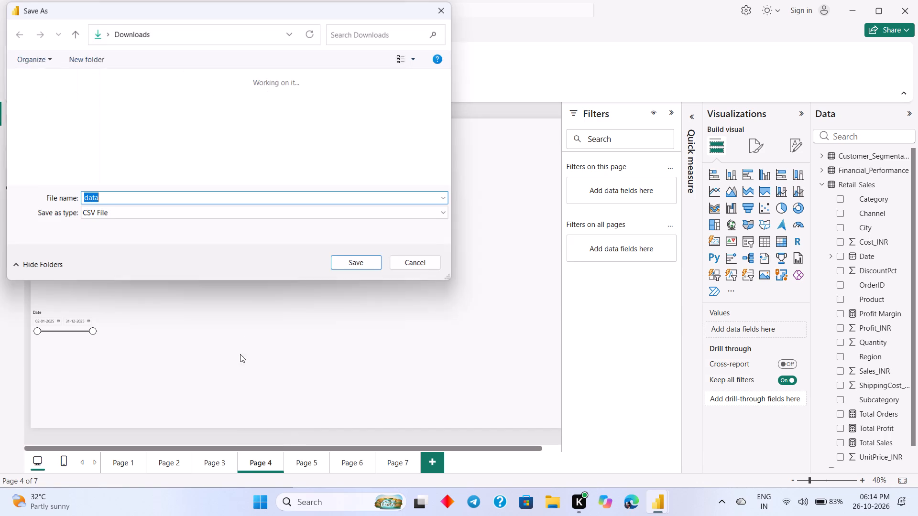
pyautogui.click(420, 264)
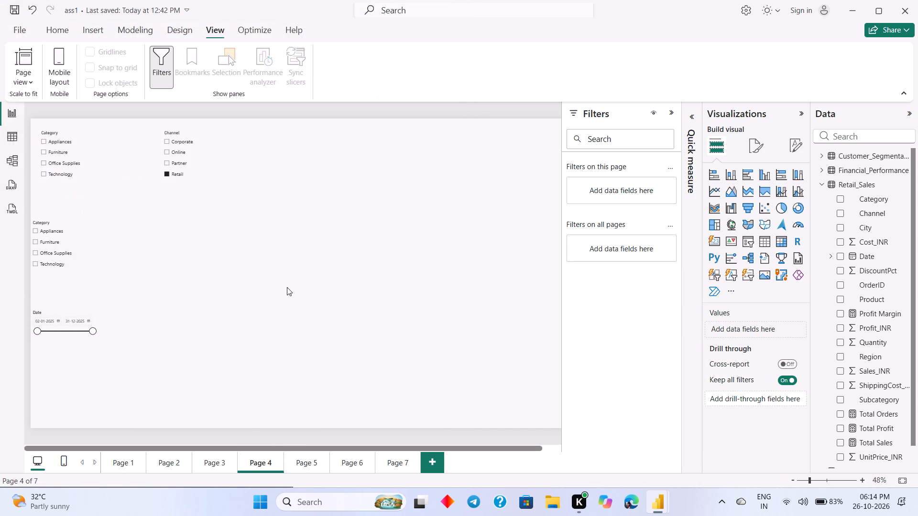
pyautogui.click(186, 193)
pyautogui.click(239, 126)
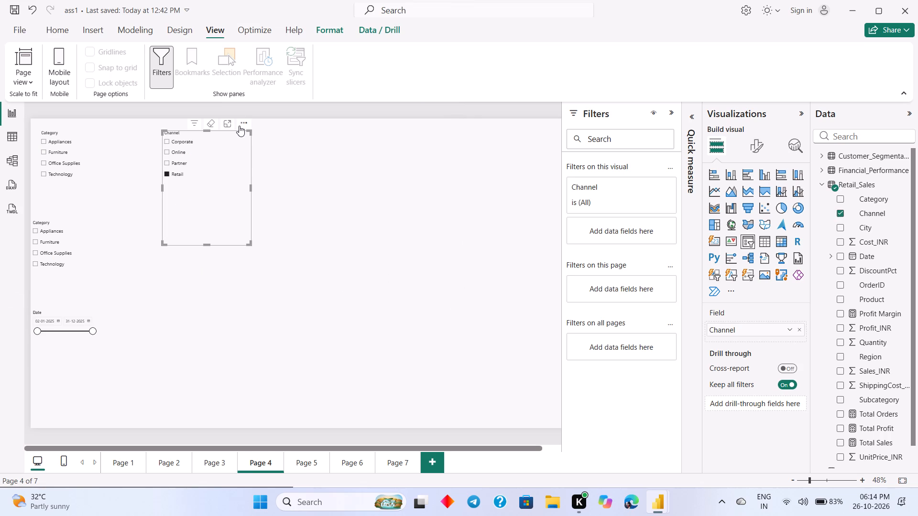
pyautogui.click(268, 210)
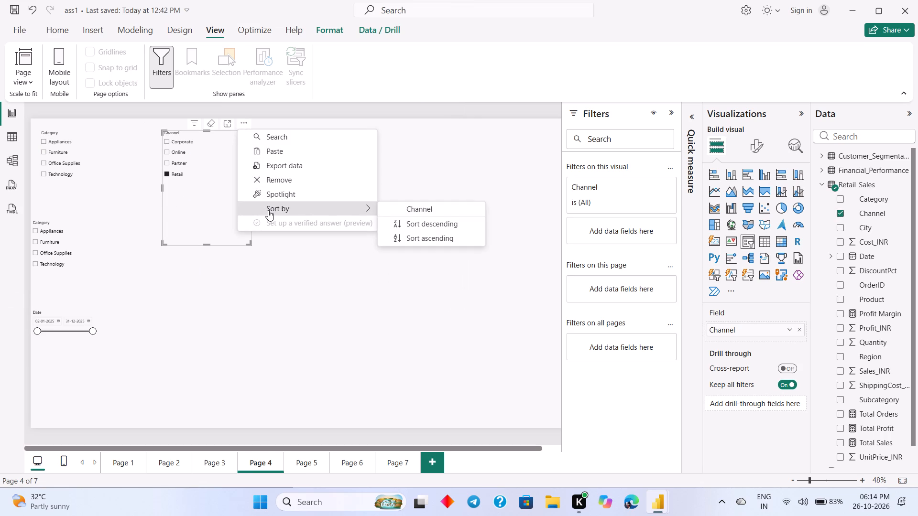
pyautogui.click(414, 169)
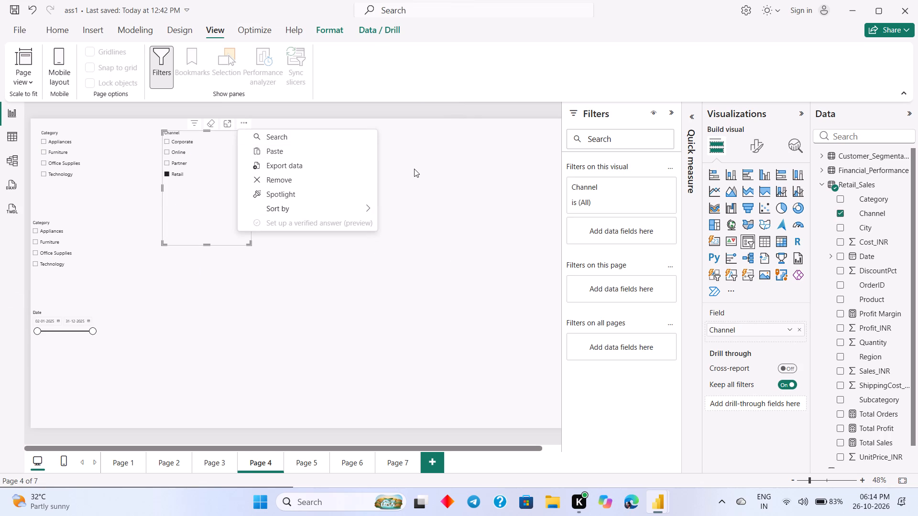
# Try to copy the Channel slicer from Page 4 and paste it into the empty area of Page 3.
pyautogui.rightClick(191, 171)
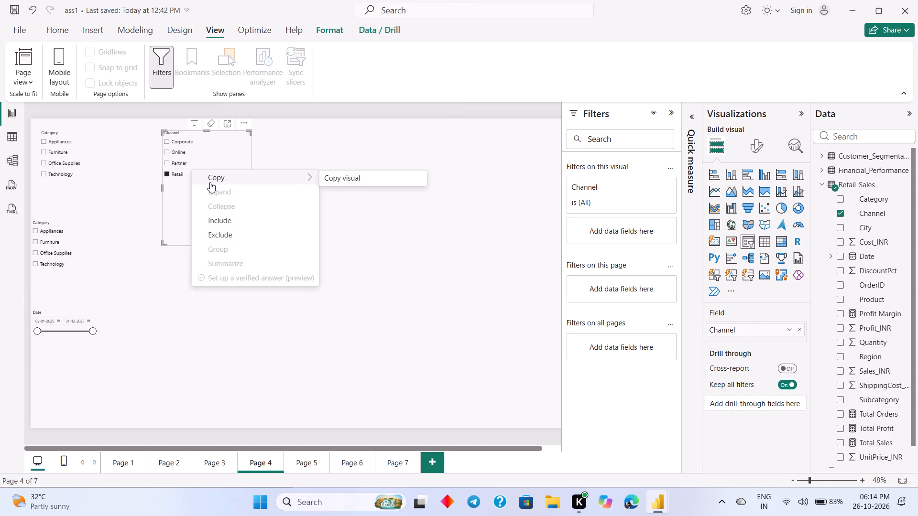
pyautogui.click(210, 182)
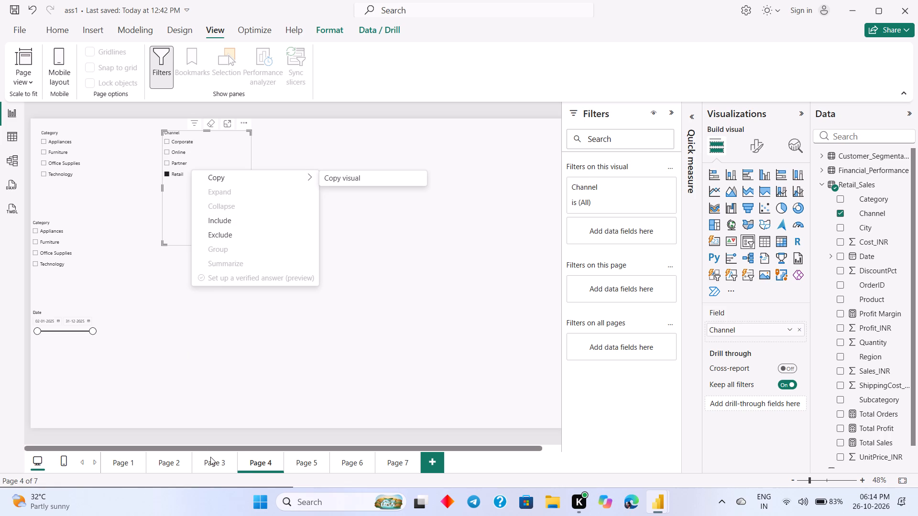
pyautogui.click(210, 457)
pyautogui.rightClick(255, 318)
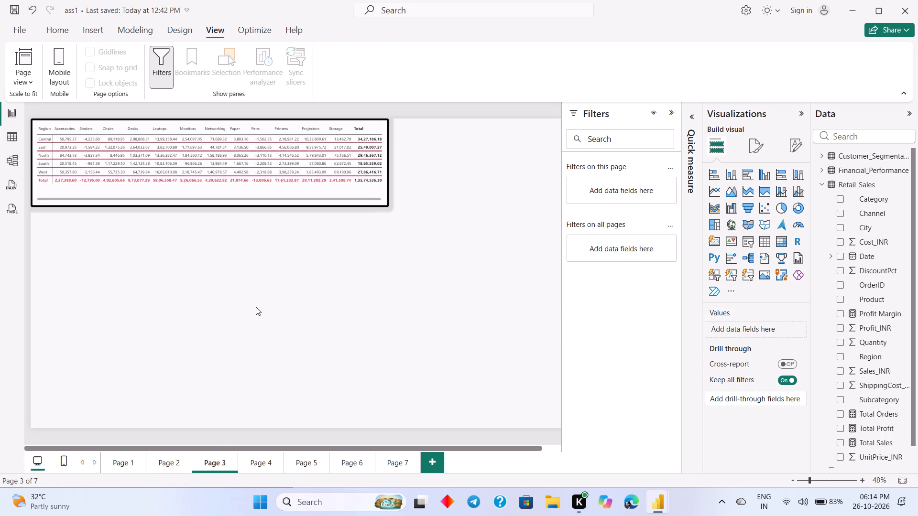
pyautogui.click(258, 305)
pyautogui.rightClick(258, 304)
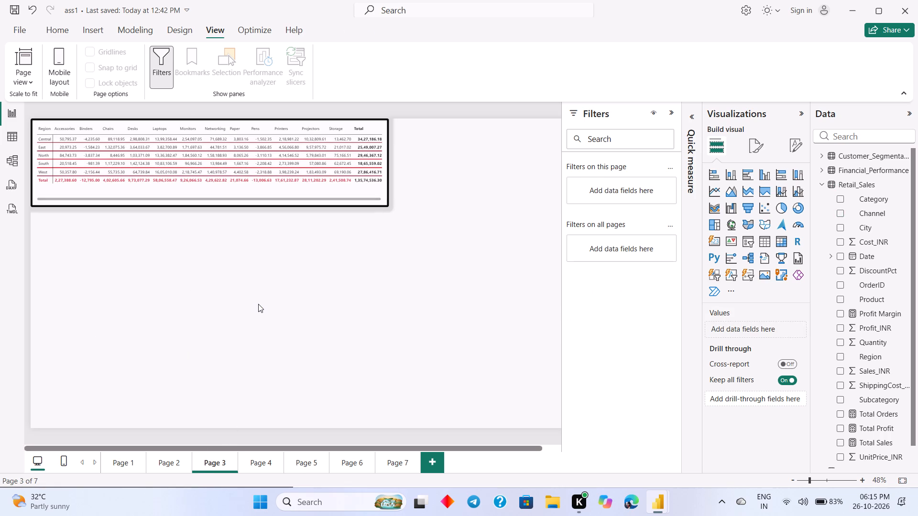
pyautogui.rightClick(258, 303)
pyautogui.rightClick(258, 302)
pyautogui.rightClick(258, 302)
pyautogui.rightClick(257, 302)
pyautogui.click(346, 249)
# Use the mobile layout to show the Bookmarks pane on Page 4, then return to the desktop layout.
pyautogui.click(195, 87)
pyautogui.click(65, 65)
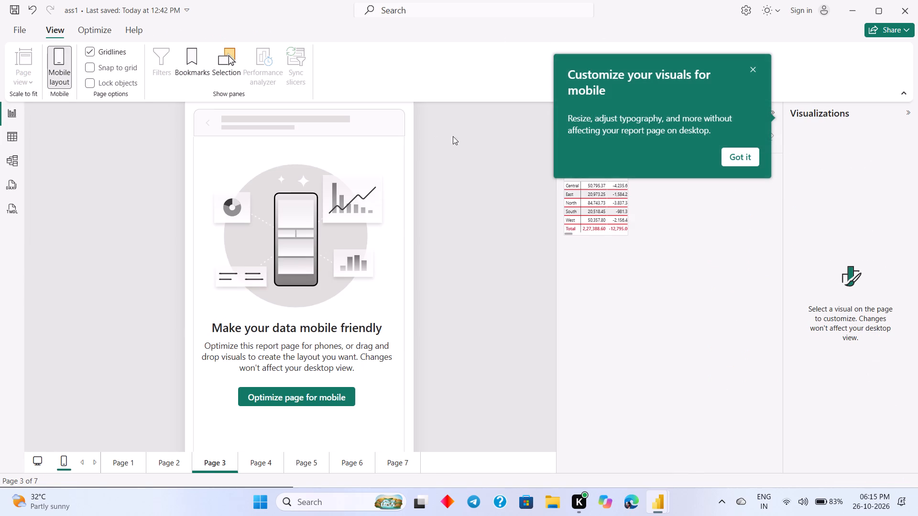
pyautogui.click(751, 70)
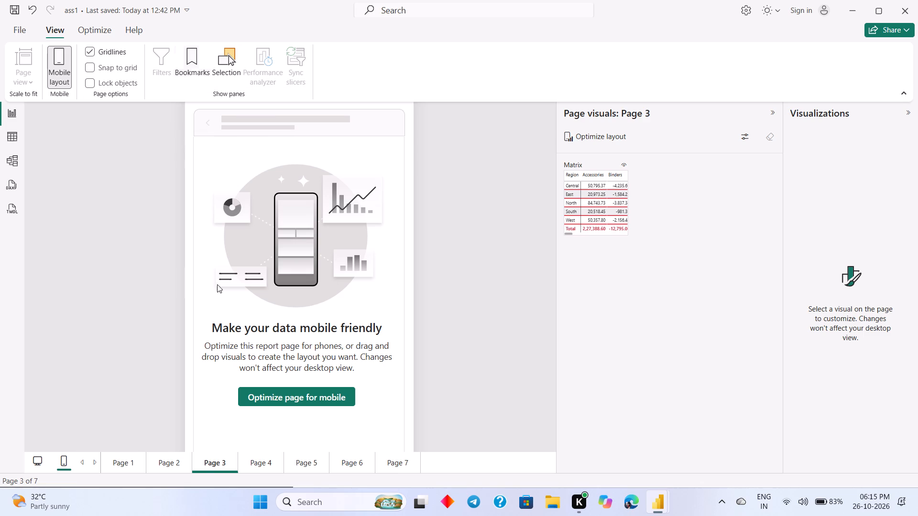
pyautogui.click(253, 463)
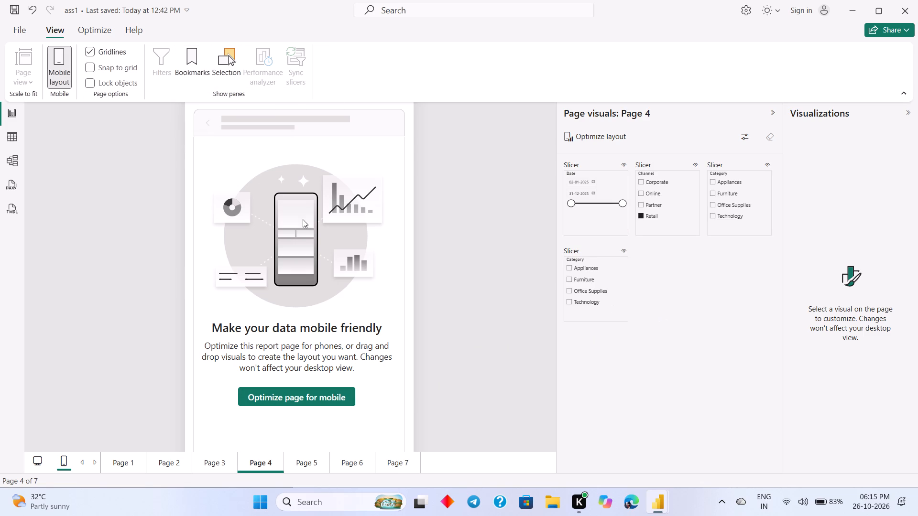
pyautogui.click(193, 70)
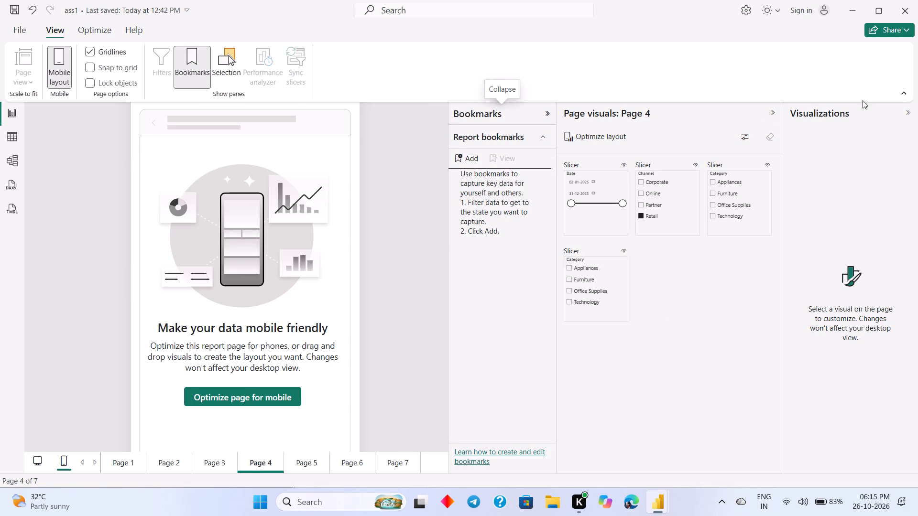
pyautogui.click(40, 456)
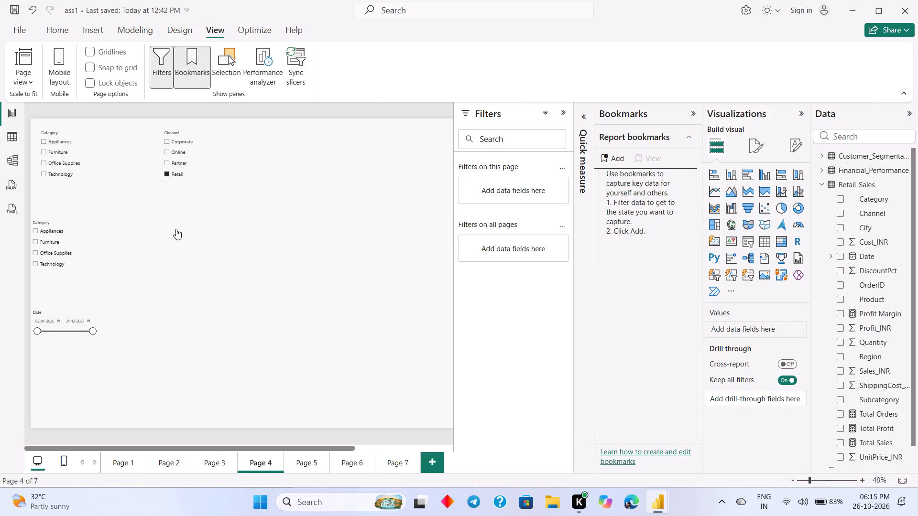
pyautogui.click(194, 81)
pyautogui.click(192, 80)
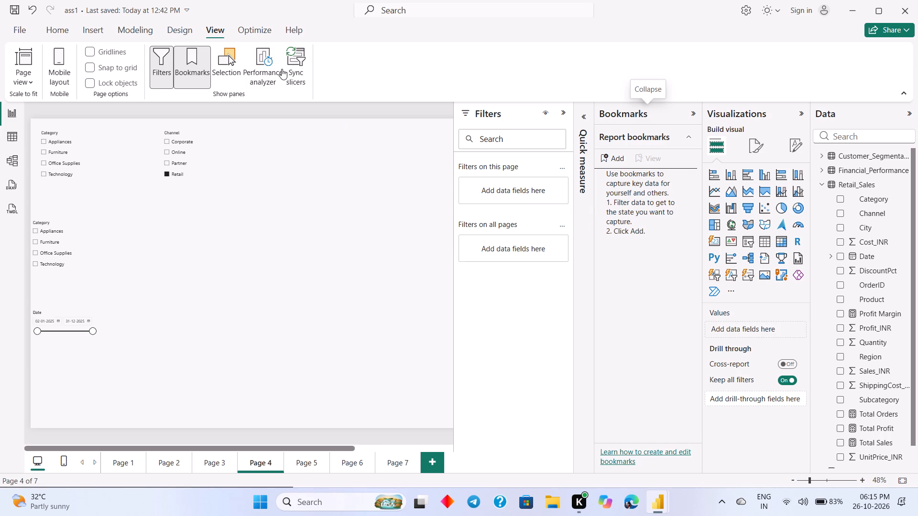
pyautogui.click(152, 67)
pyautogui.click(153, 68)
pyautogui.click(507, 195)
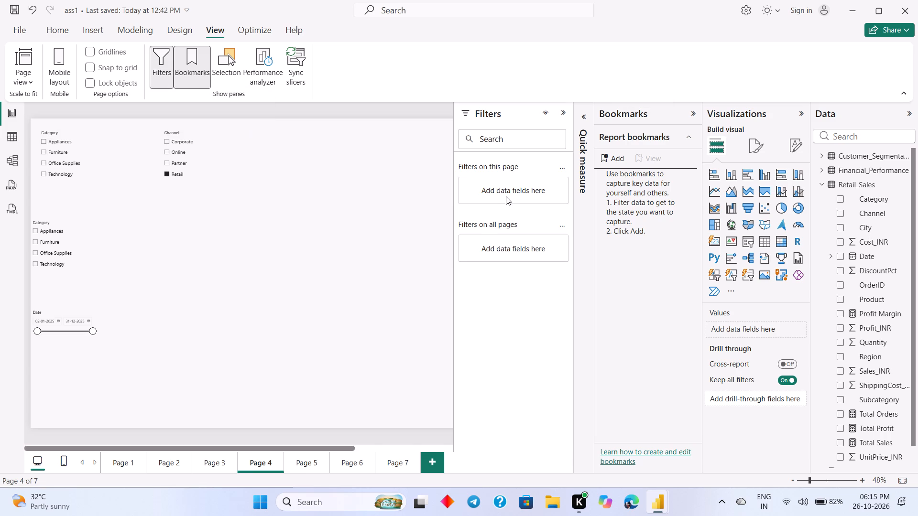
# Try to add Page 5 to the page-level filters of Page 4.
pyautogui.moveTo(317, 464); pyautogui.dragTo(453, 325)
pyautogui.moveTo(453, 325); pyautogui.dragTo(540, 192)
# Collapse the Retail_Sales table's field list and try to add the whole table to the page-level filters.
pyautogui.click(819, 185)
pyautogui.moveTo(849, 186); pyautogui.dragTo(791, 189)
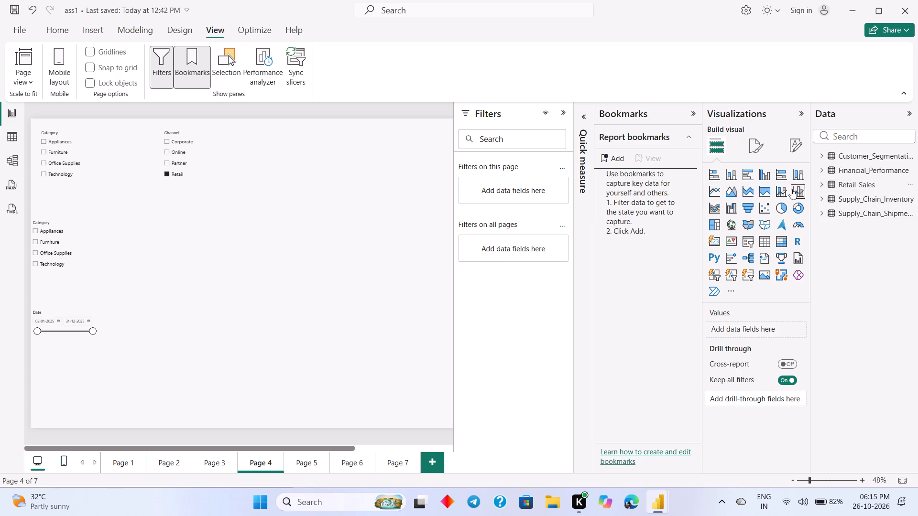
pyautogui.moveTo(791, 189); pyautogui.dragTo(776, 192)
pyautogui.moveTo(858, 181); pyautogui.dragTo(583, 193)
pyautogui.moveTo(583, 193); pyautogui.dragTo(575, 194)
# Set the filters on this page to sort A-Z.
pyautogui.click(565, 170)
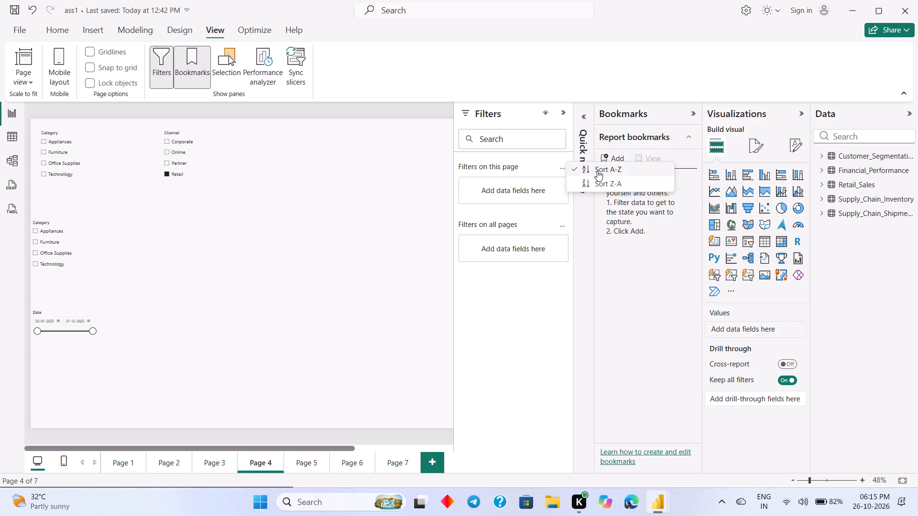
pyautogui.click(597, 171)
pyautogui.click(535, 205)
pyautogui.click(551, 187)
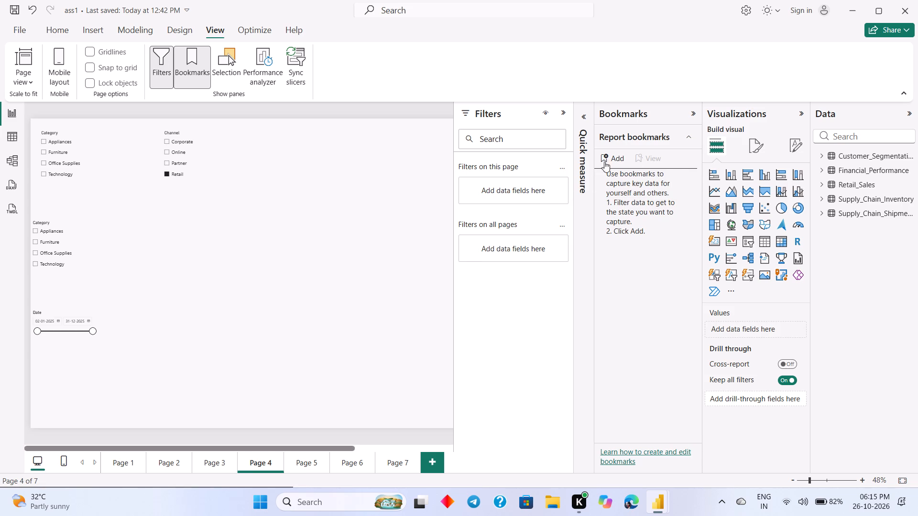
# Add a report bookmark capturing the current state of Page 4.
pyautogui.click(608, 160)
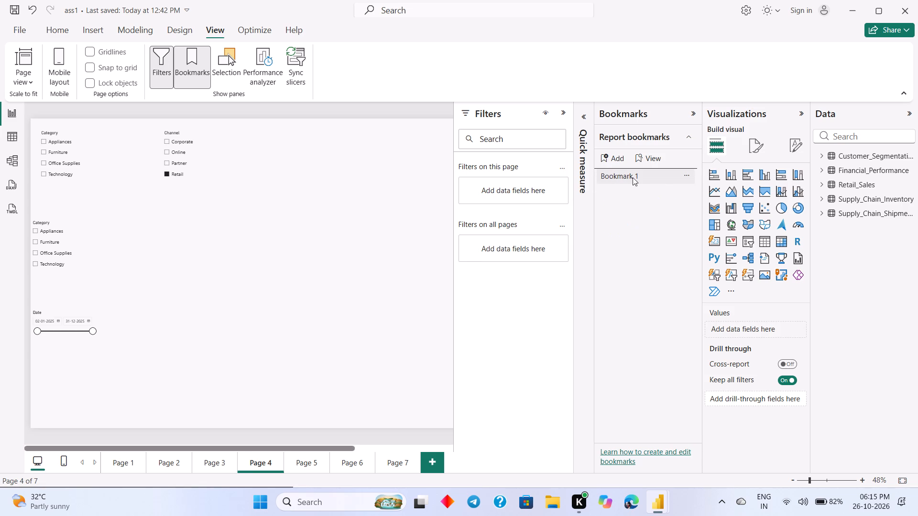
pyautogui.click(688, 175)
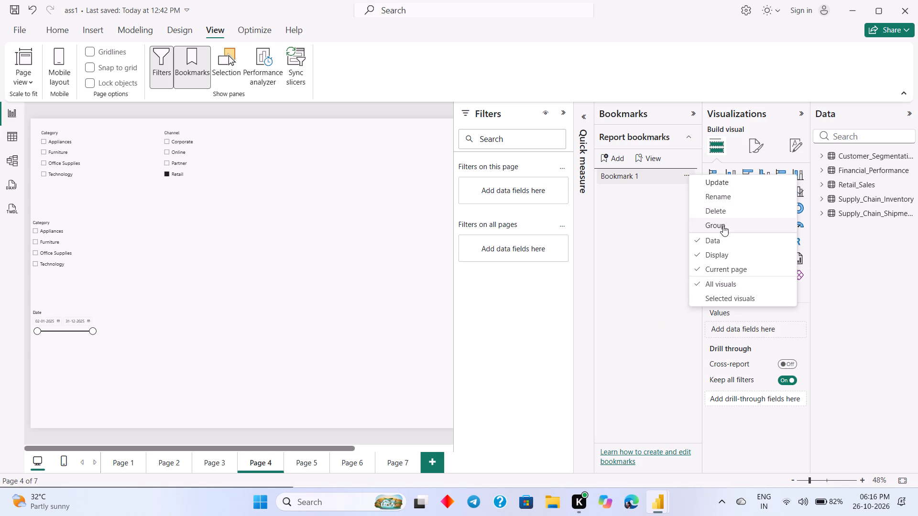
pyautogui.click(647, 206)
pyautogui.click(649, 173)
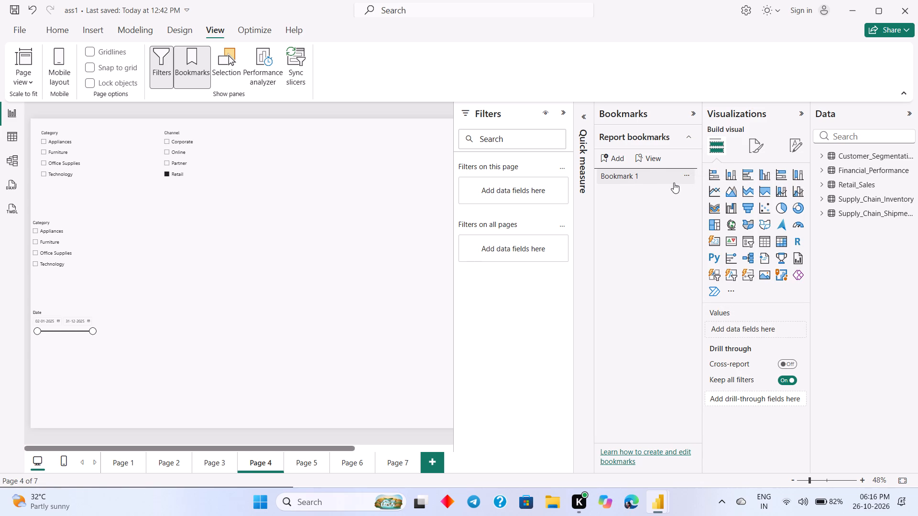
# Turn off the Data option for Bookmark 1.
pyautogui.click(679, 181)
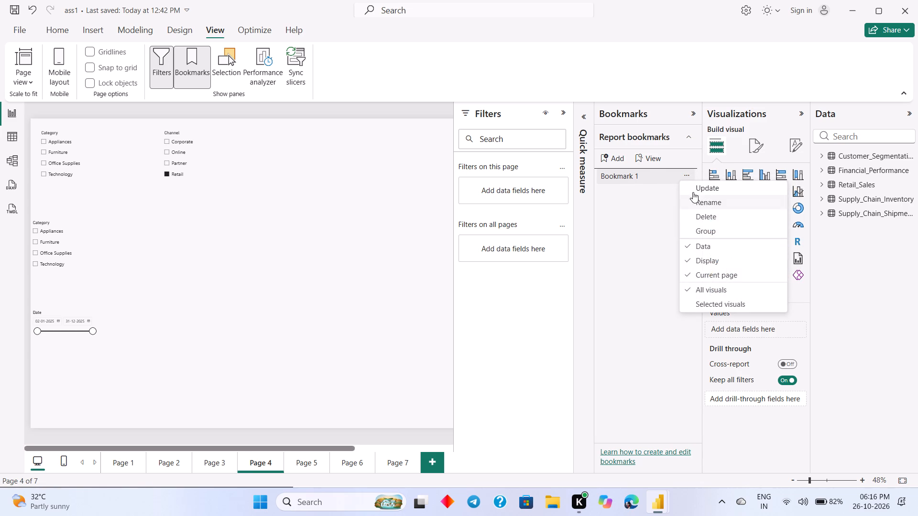
pyautogui.click(709, 248)
pyautogui.click(656, 180)
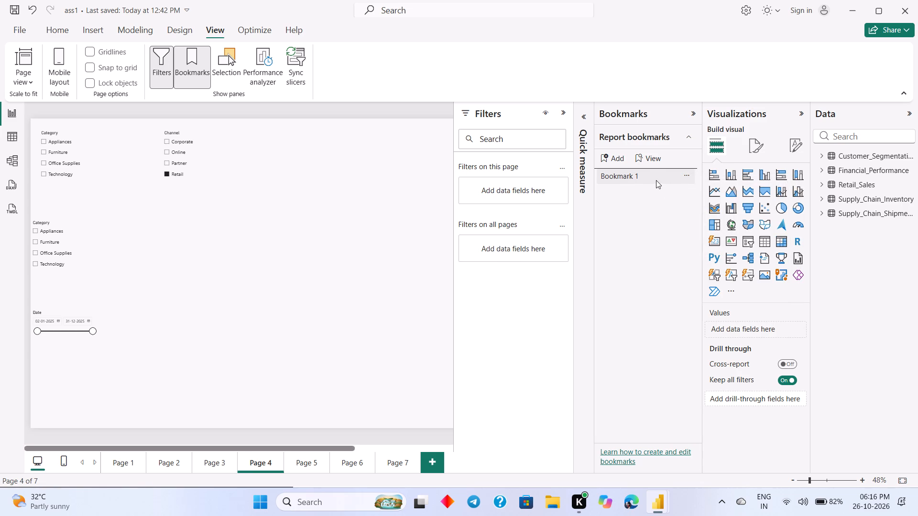
# Preview Bookmark 1 in the bookmark view, then exit the view.
pyautogui.click(688, 176)
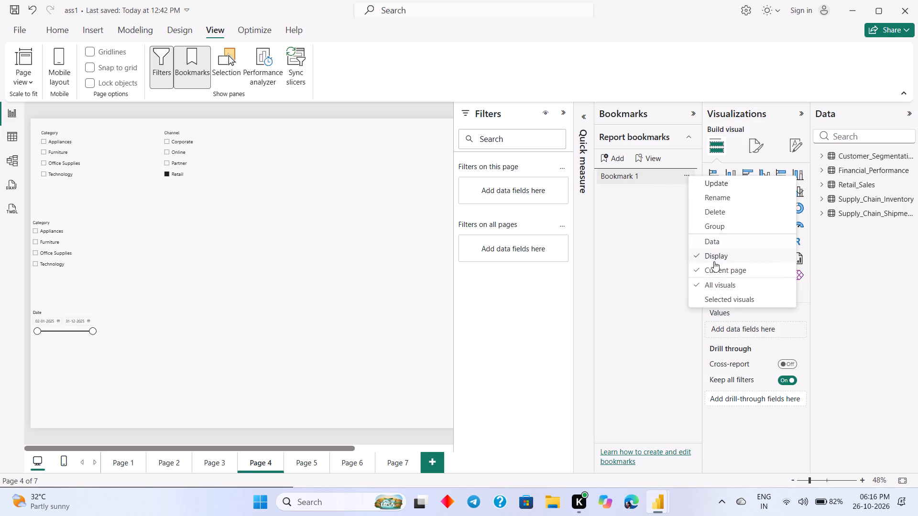
pyautogui.click(641, 161)
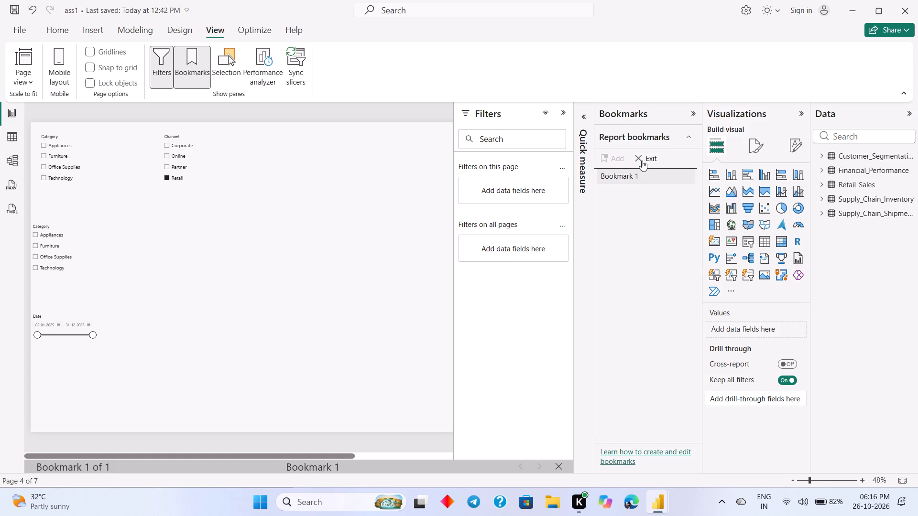
pyautogui.click(649, 227)
pyautogui.click(217, 310)
pyautogui.click(300, 361)
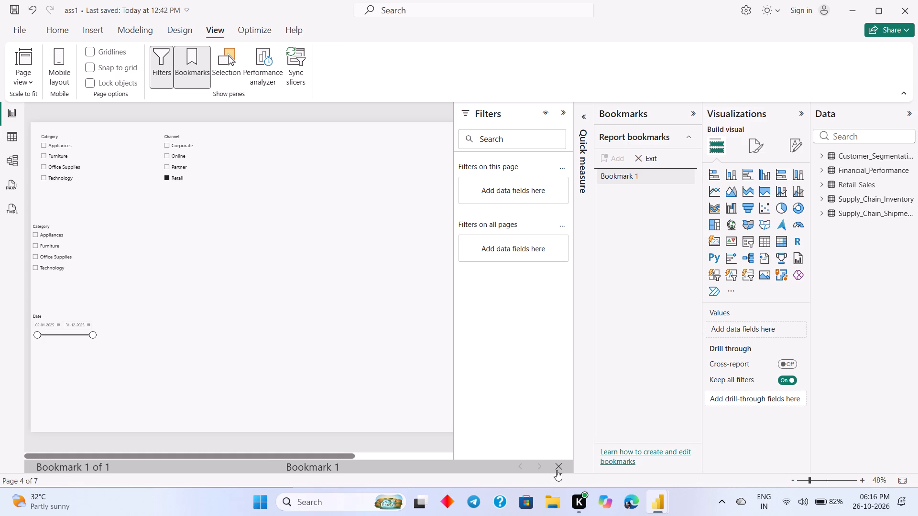
pyautogui.click(558, 469)
# Set Bookmark 1 to apply to selected visuals only.
pyautogui.click(670, 173)
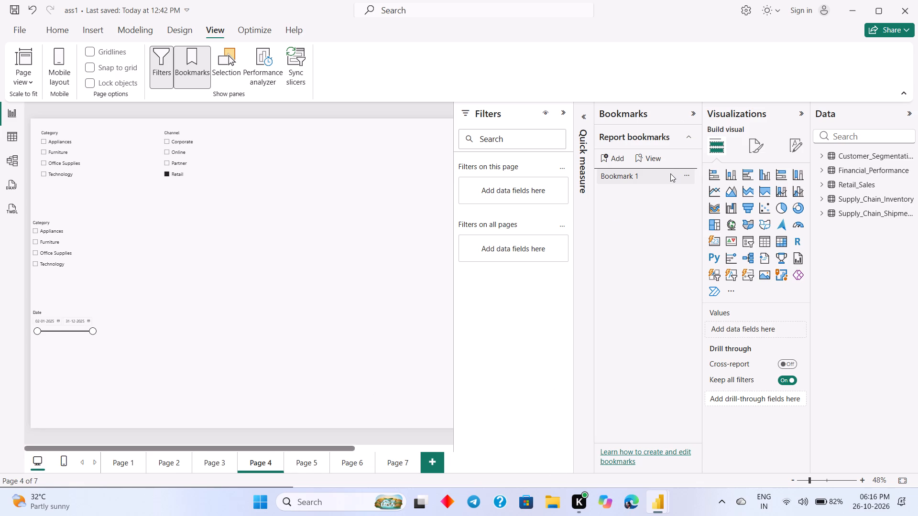
pyautogui.click(684, 182)
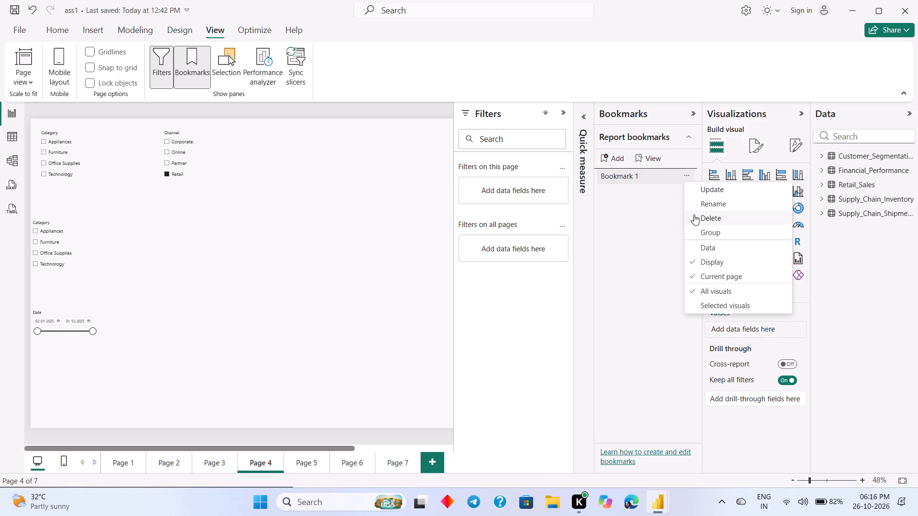
pyautogui.click(698, 300)
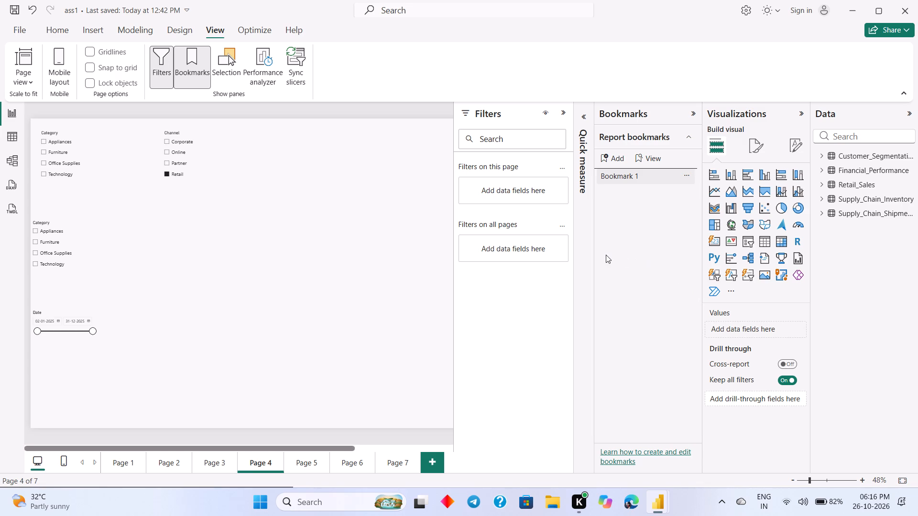
# Place Bookmark 1 in a new bookmark group.
pyautogui.click(683, 173)
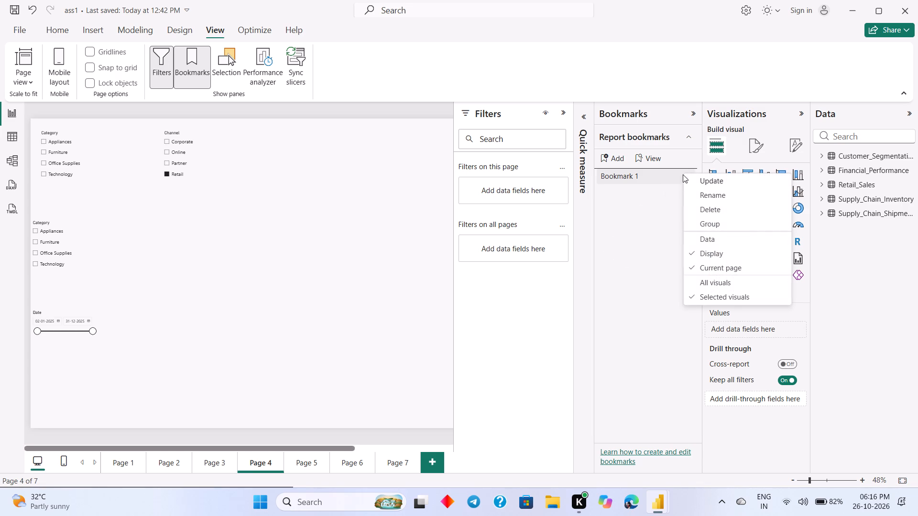
pyautogui.click(713, 225)
pyautogui.click(649, 183)
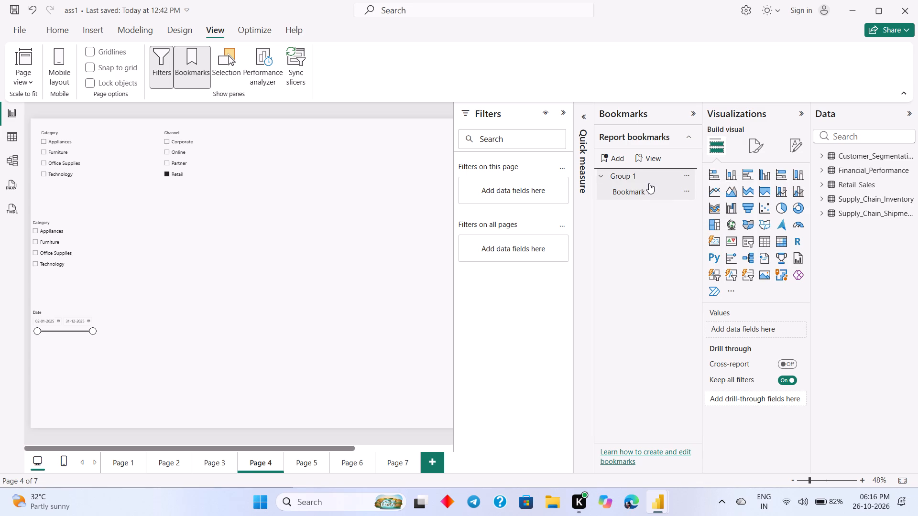
# Switch the grouped Bookmark 1 back to applying to all visuals.
pyautogui.click(650, 192)
pyautogui.click(685, 191)
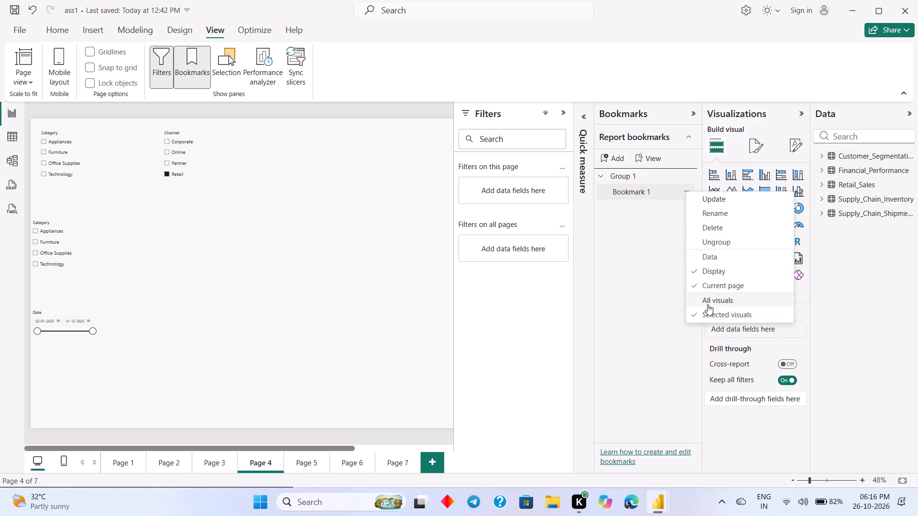
pyautogui.click(715, 292)
pyautogui.moveTo(721, 302); pyautogui.dragTo(722, 306)
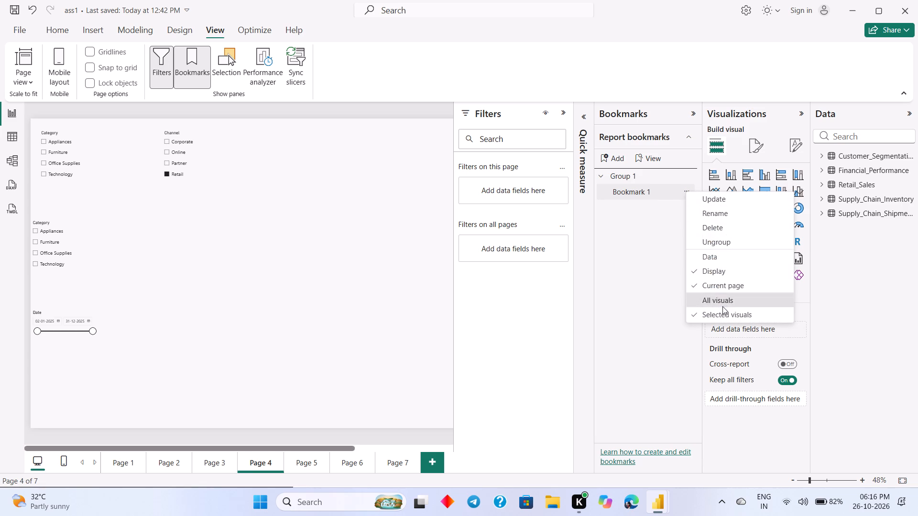
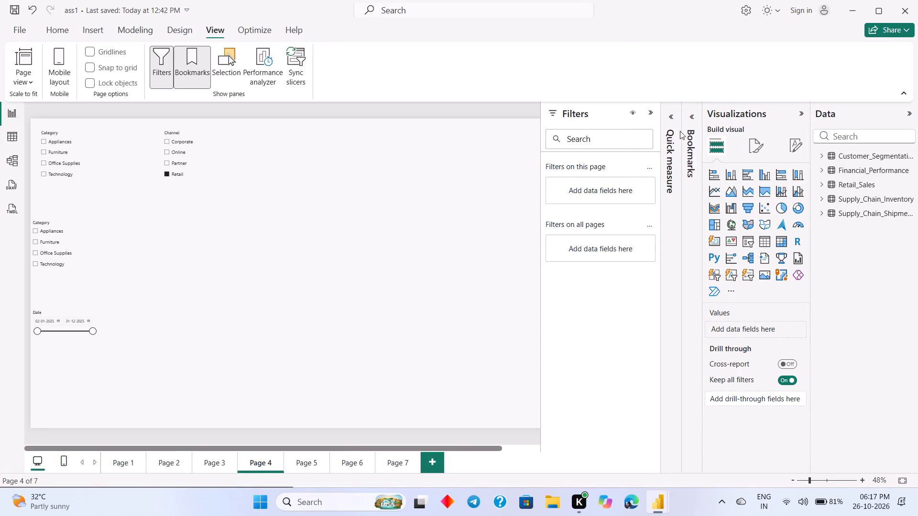
# Add an average-per-category quick measure with base value Total Orders and category OrderID, and add the same measure a second time.
pyautogui.click(687, 126)
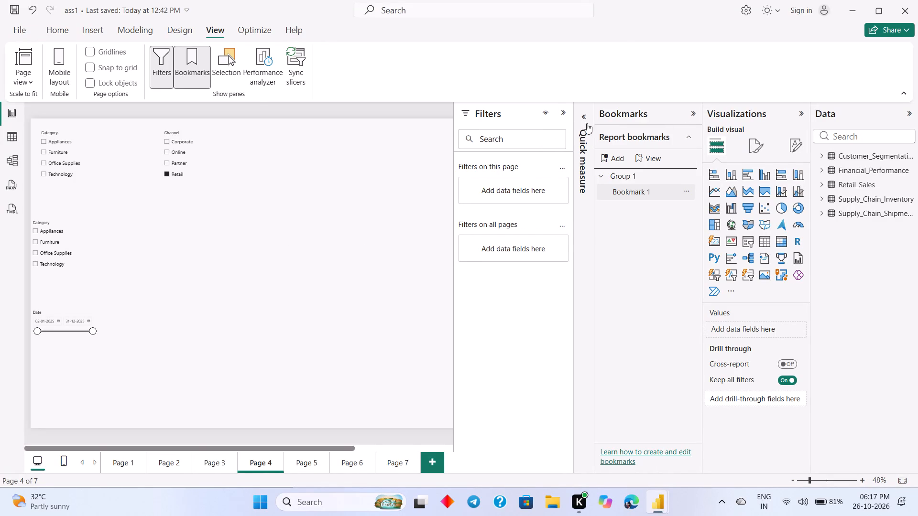
pyautogui.click(587, 123)
pyautogui.click(568, 159)
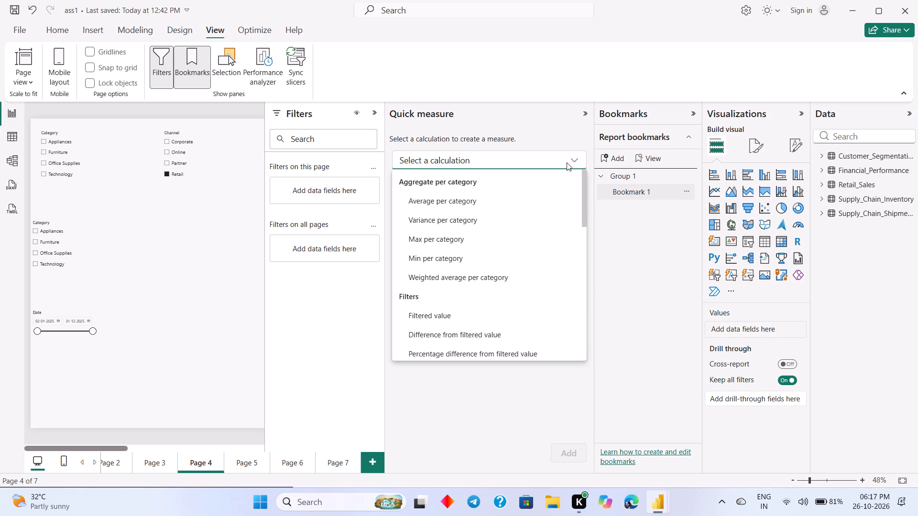
pyautogui.click(546, 204)
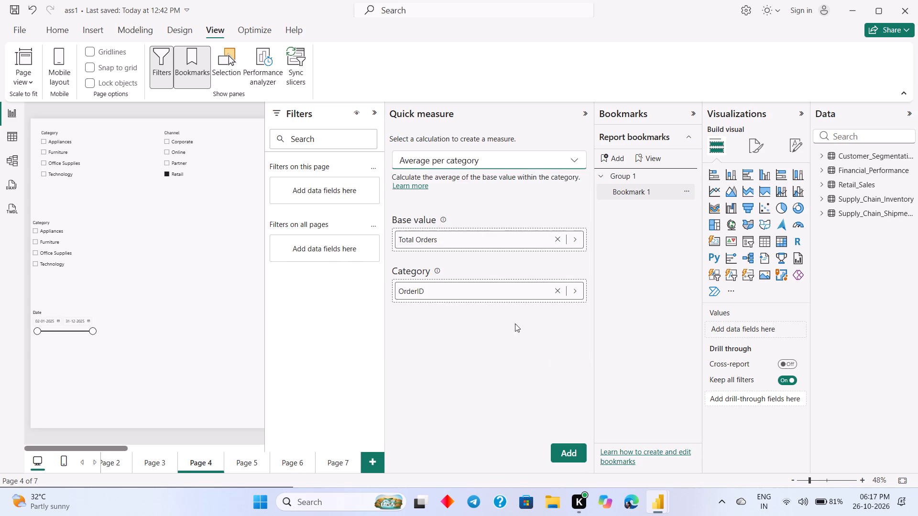
pyautogui.click(579, 449)
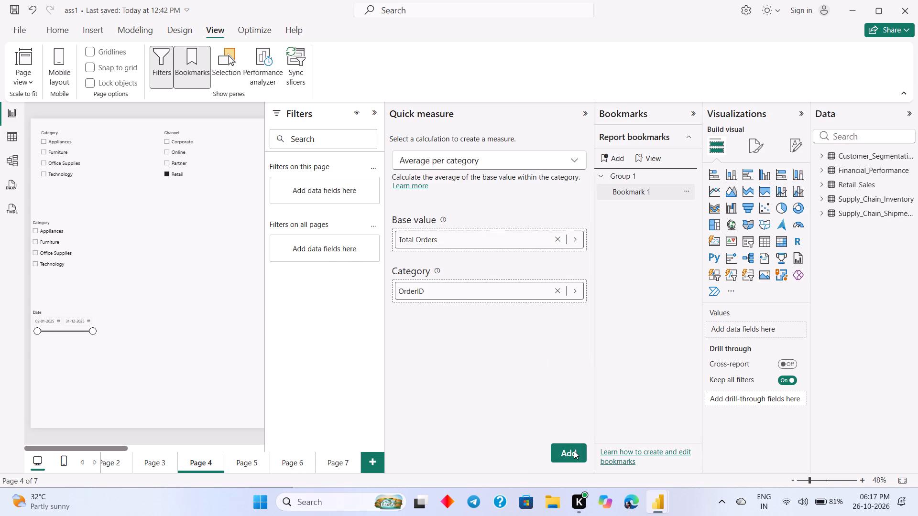
pyautogui.click(574, 451)
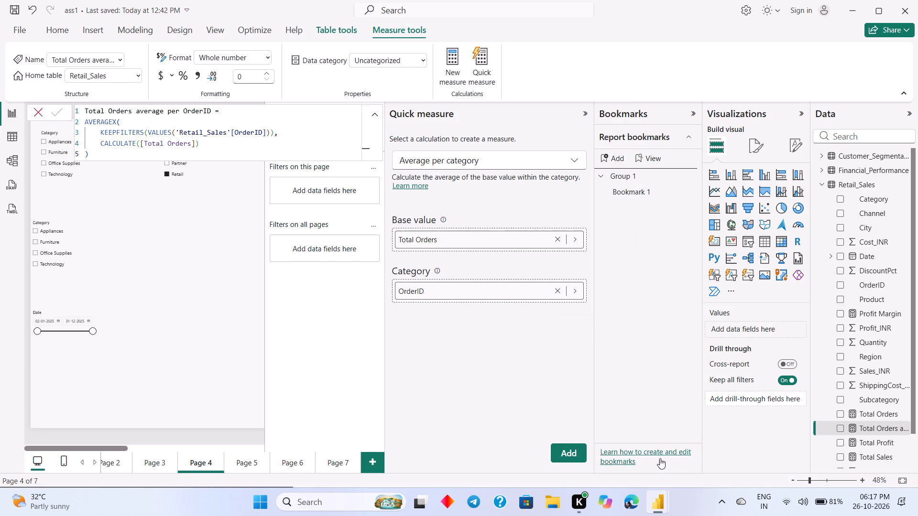
pyautogui.click(580, 450)
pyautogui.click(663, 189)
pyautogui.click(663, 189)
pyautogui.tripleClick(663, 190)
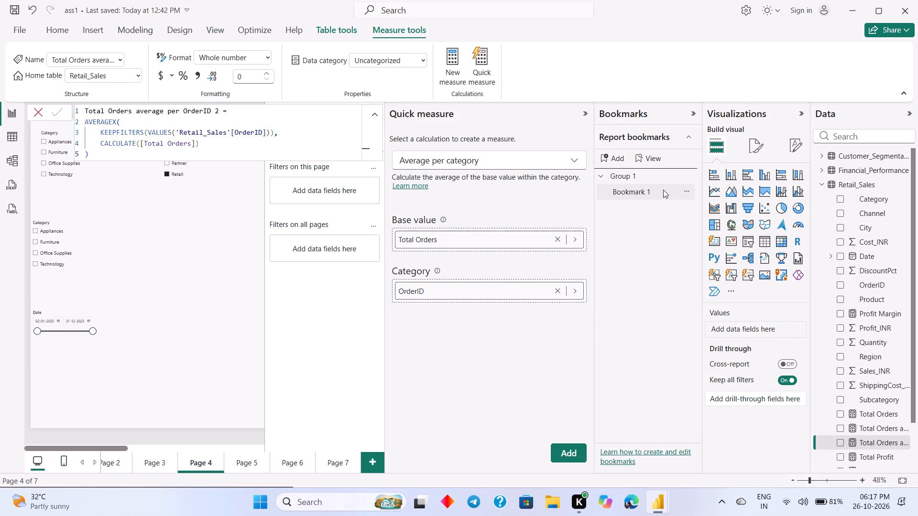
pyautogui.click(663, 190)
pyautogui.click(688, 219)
# Collapse the Bookmarks, Quick measure, Visualizations and Data panes and leave the measure's formula editing.
pyautogui.click(694, 110)
pyautogui.click(671, 112)
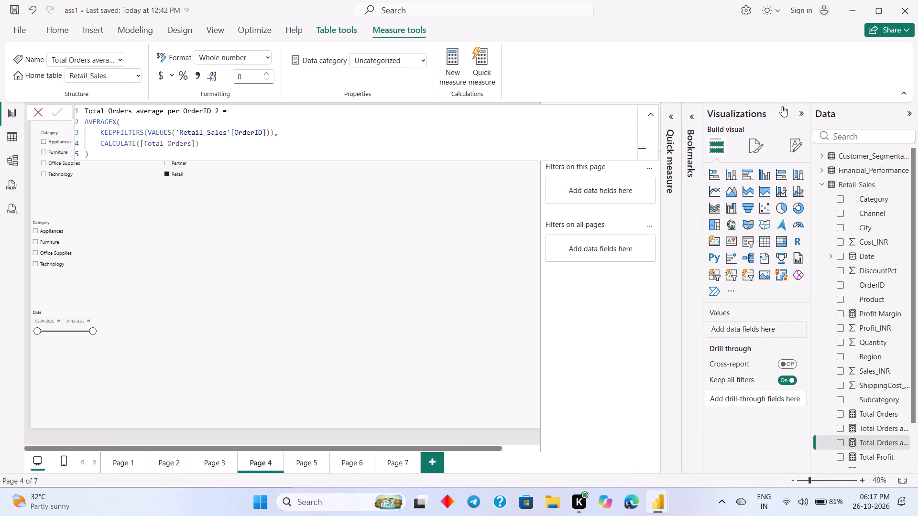
pyautogui.click(799, 108)
pyautogui.click(887, 110)
pyautogui.click(591, 298)
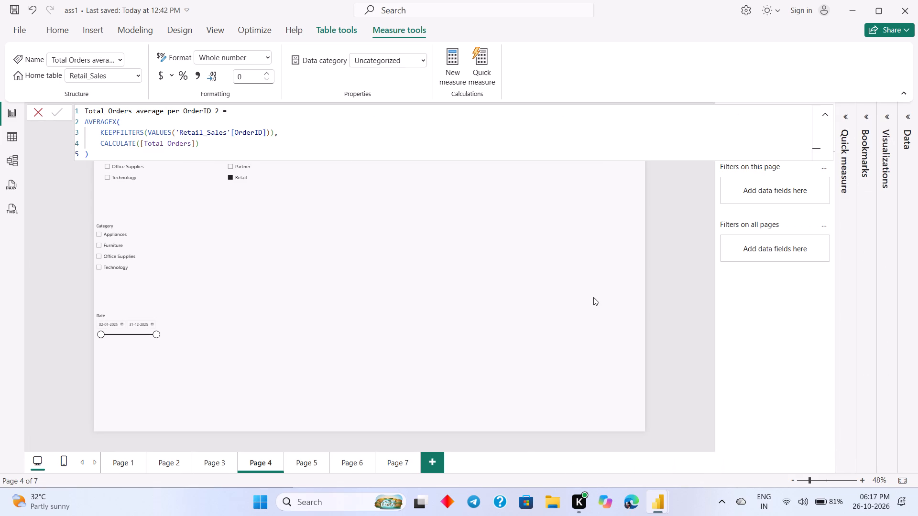
# Look over Page 6 and Page 7 of the report.
pyautogui.scroll(-3, 379, 304)
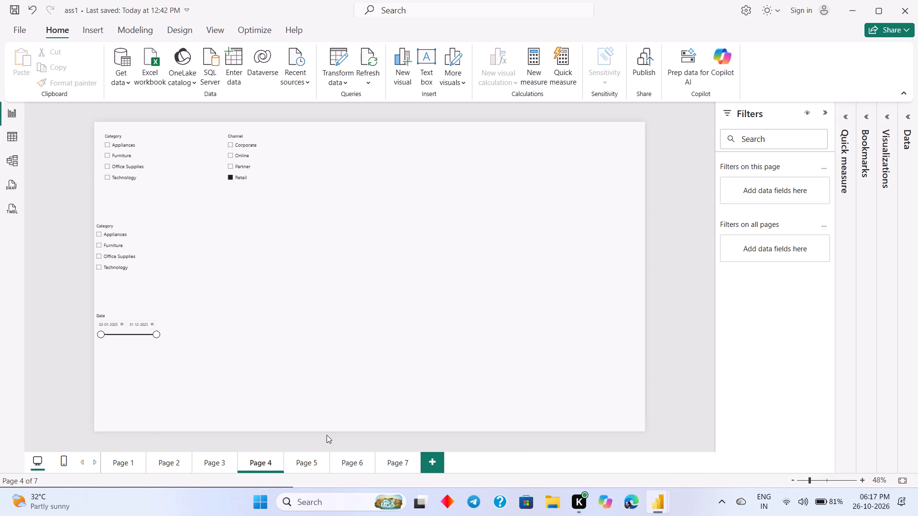
pyautogui.click(359, 464)
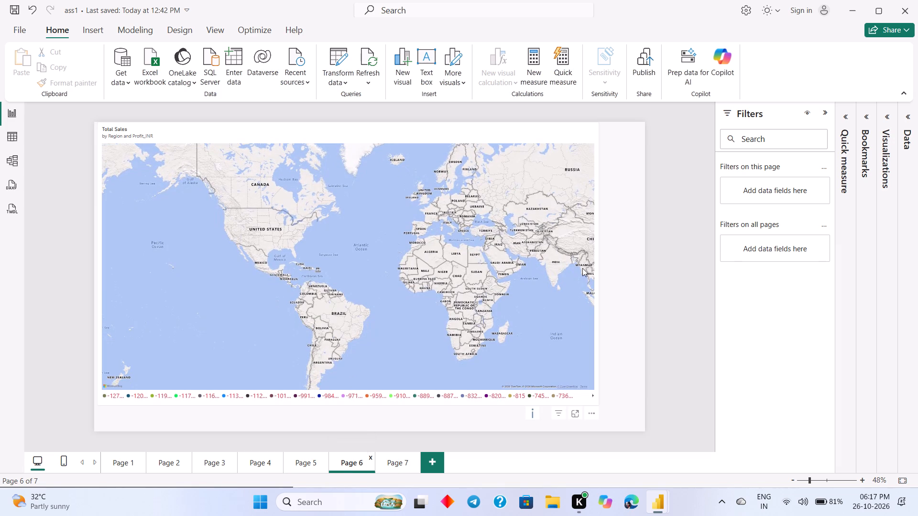
pyautogui.click(398, 468)
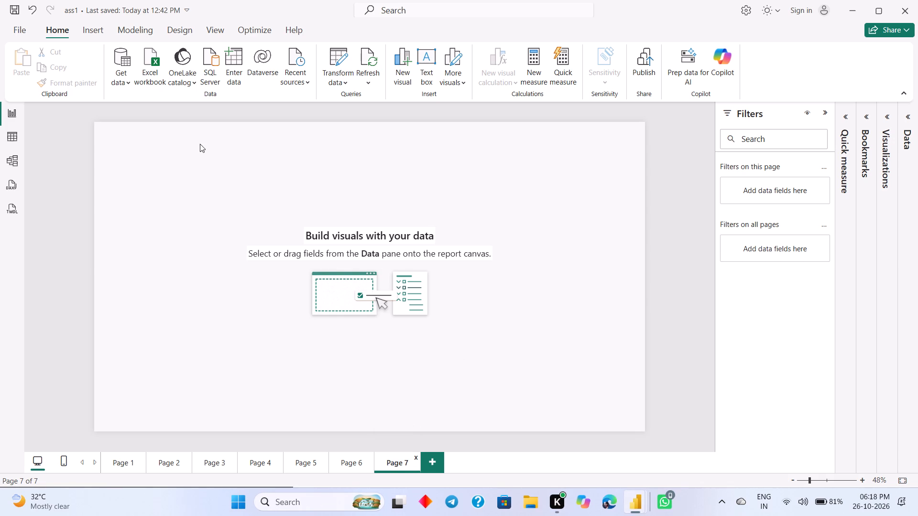
# Save the ass1 report.
pyautogui.click(8, 11)
# Start a new blank report in Power BI Desktop.
pyautogui.click(33, 31)
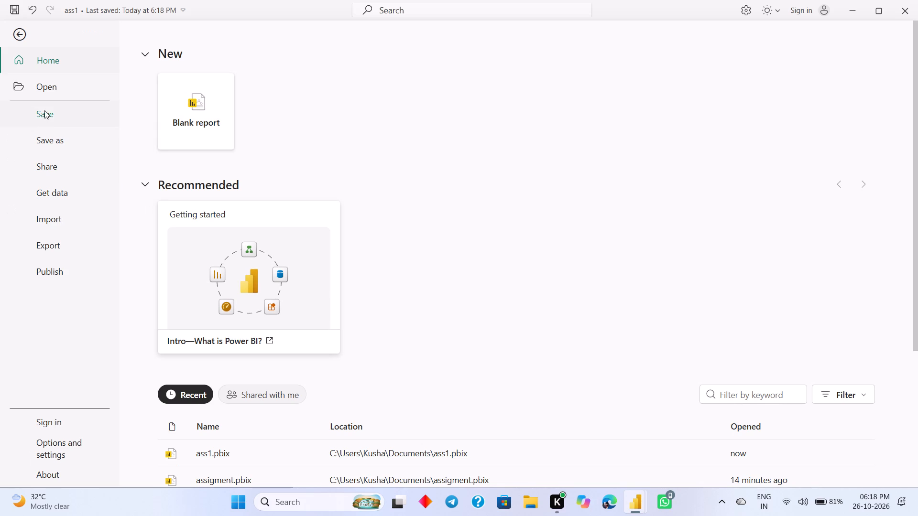
pyautogui.click(212, 124)
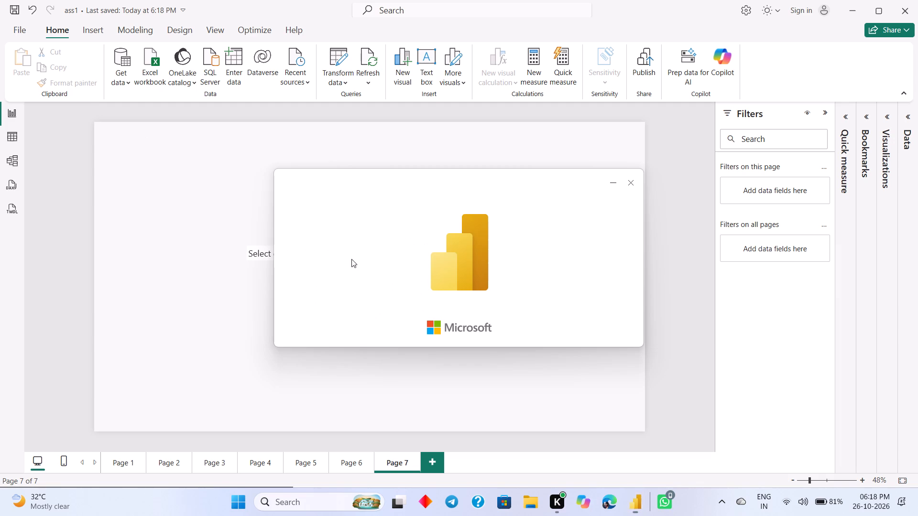
pyautogui.click(917, 1)
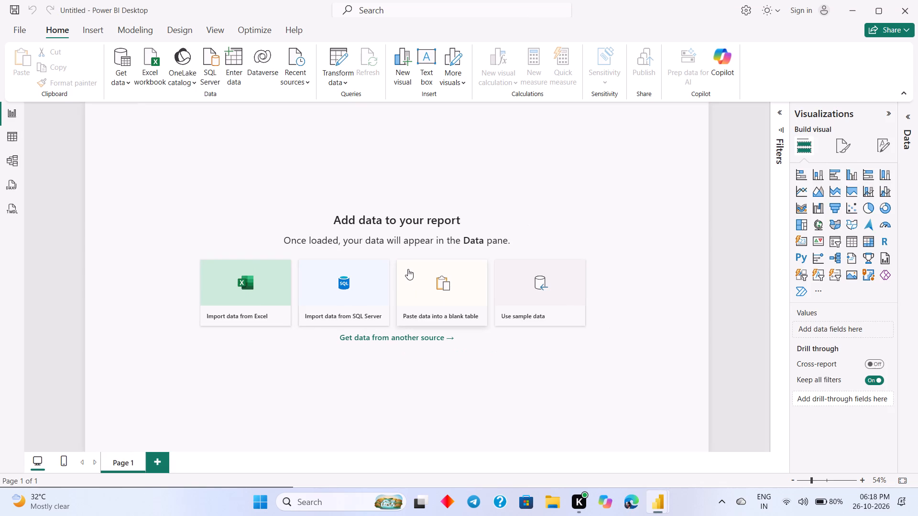
# Import data from the Excel workbook PowerBI_Project_Datasets (1) in the Downloads folder.
pyautogui.click(241, 288)
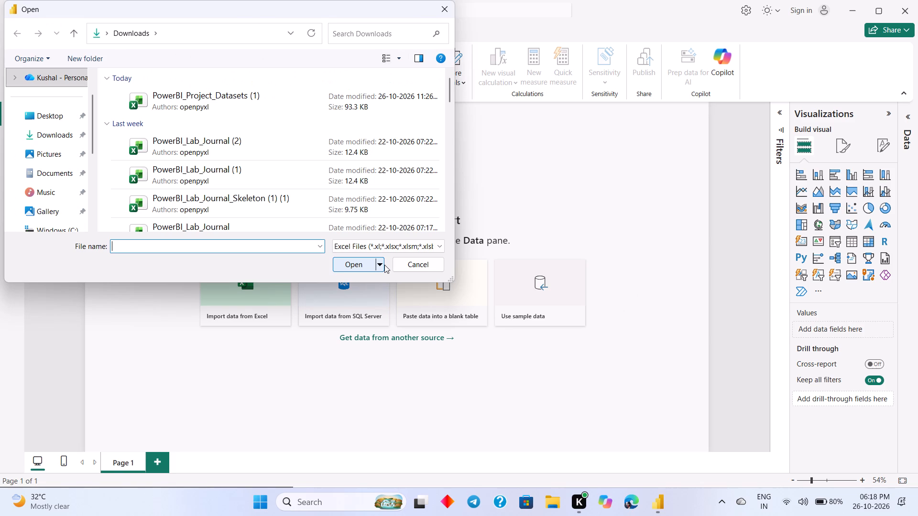
pyautogui.click(263, 99)
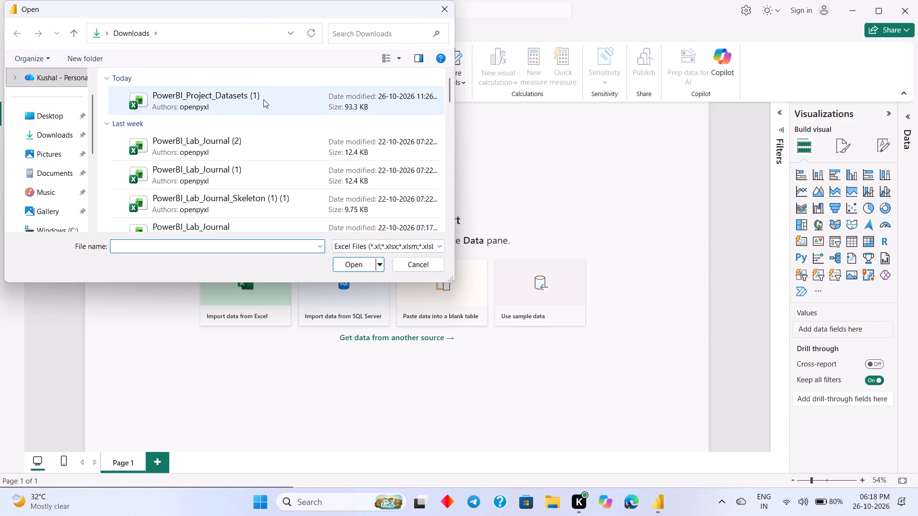
pyautogui.click(361, 259)
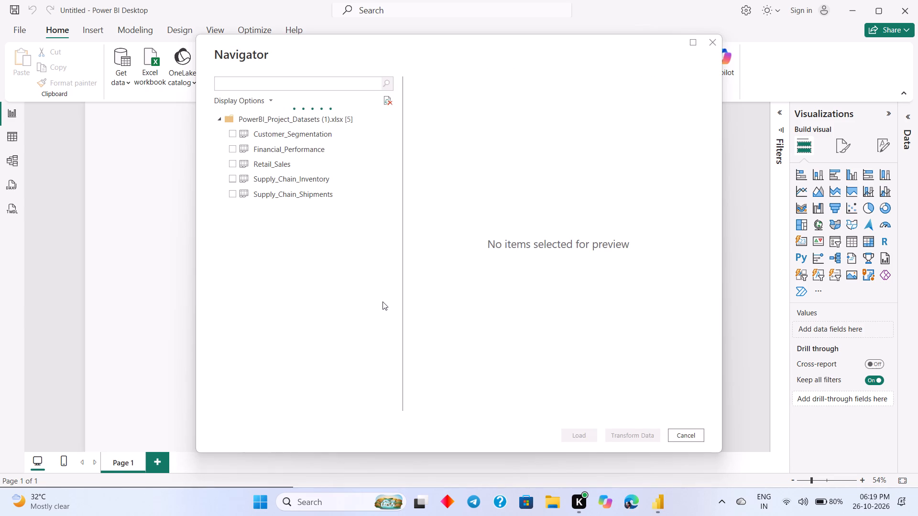
# Select the Customer_Segmentation, Financial_Performance, Retail_Sales, Supply_Chain_Inventory and Supply_Chain_Shipments tables for loading.
pyautogui.click(237, 129)
pyautogui.click(235, 132)
pyautogui.click(234, 153)
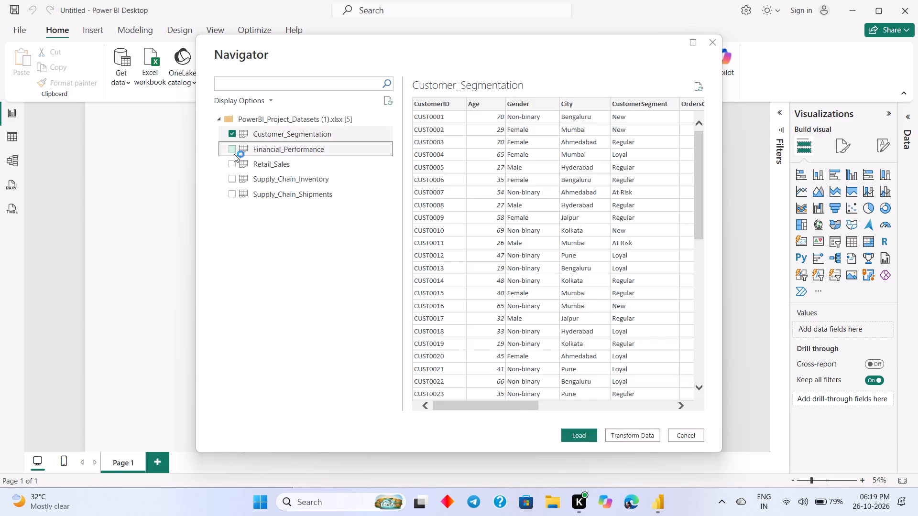
pyautogui.click(234, 150)
pyautogui.click(233, 161)
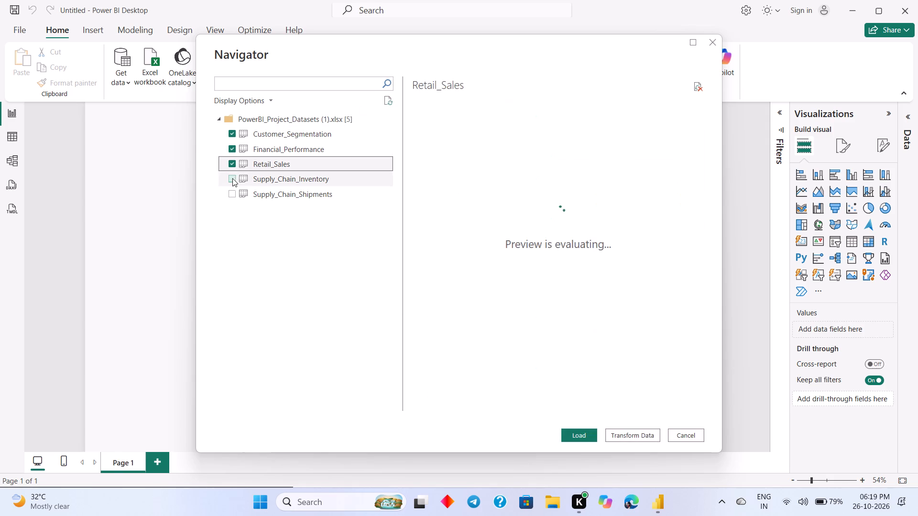
pyautogui.click(232, 181)
pyautogui.click(232, 191)
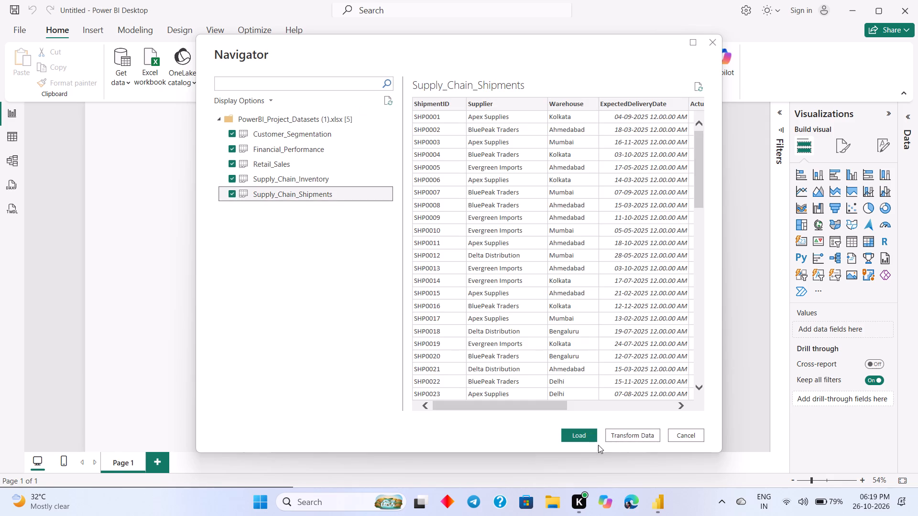